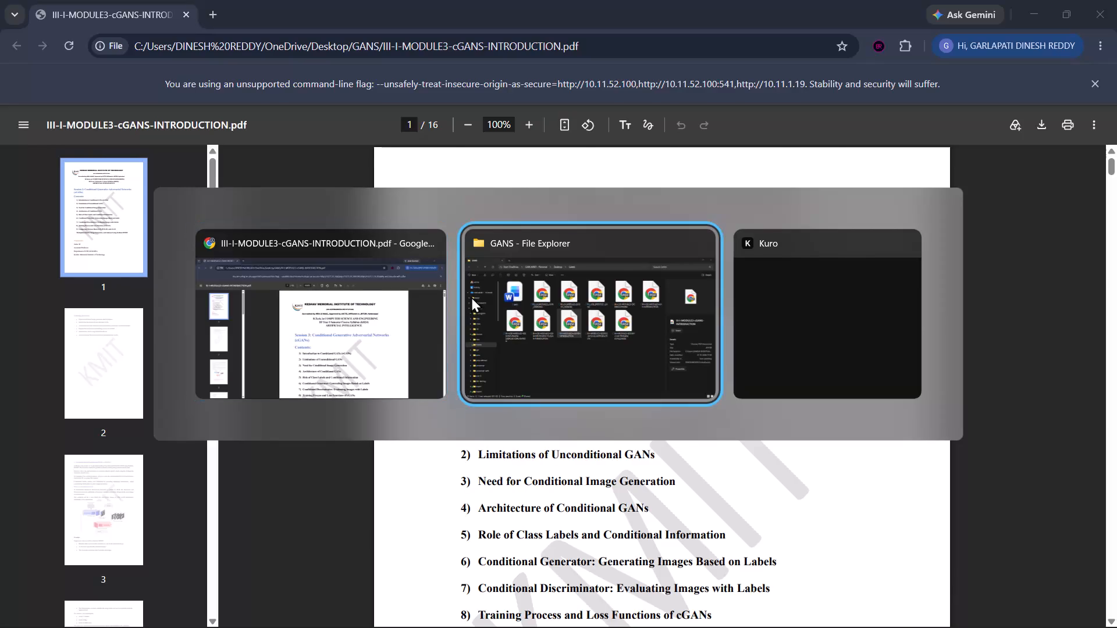
Open the gans Word document from the GANS folder.
double_click(219, 152)
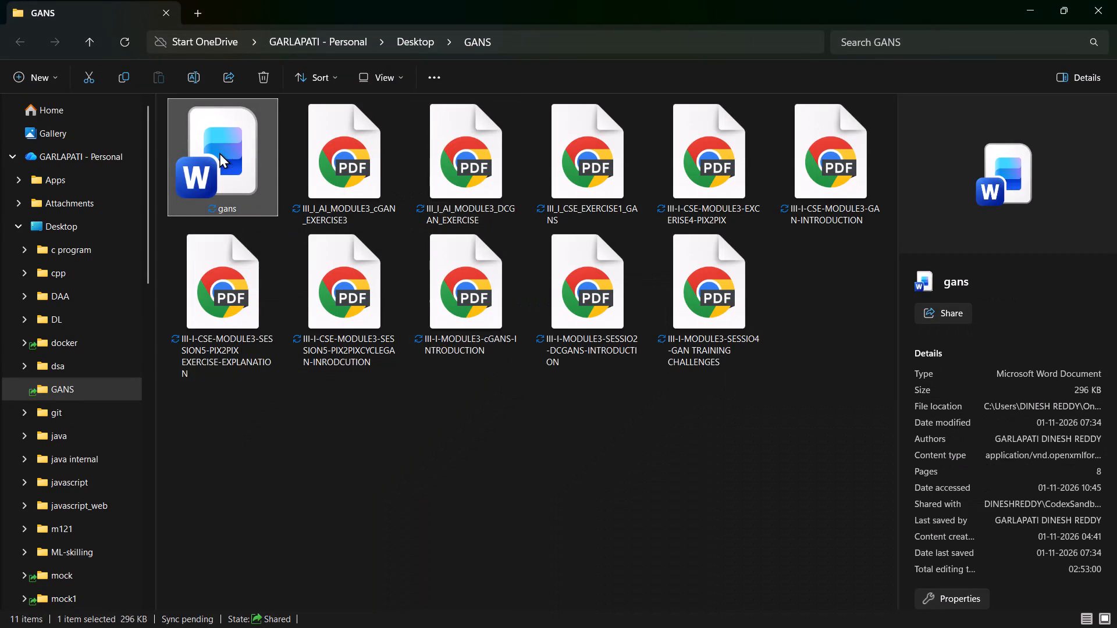
double_click(218, 153)
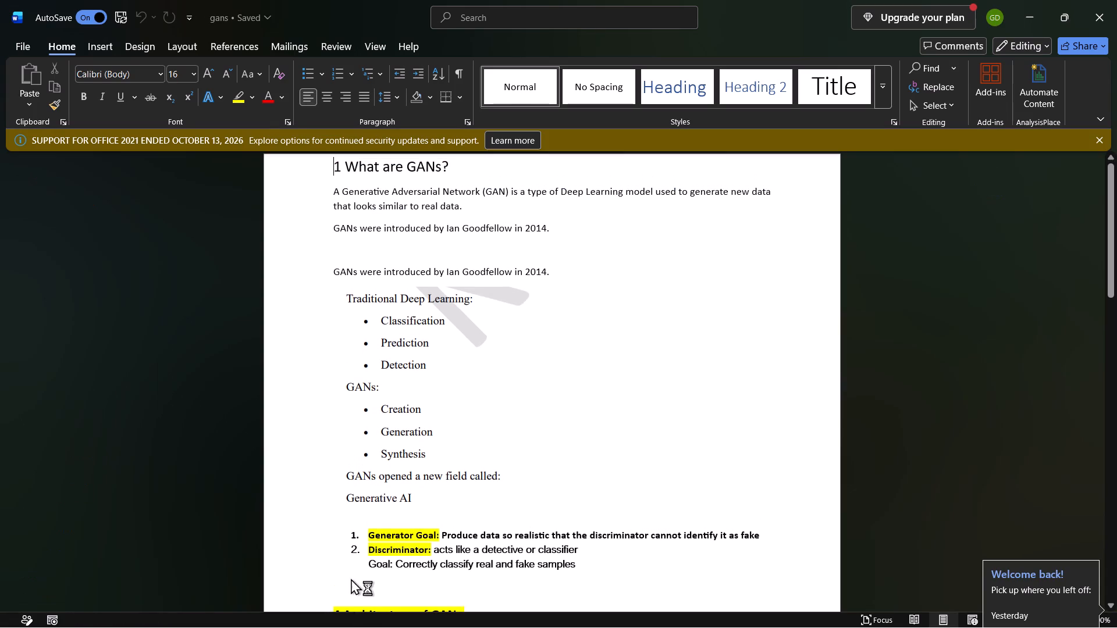
Copy the session title "Conditional Generative Adversarial Networks (cGANs)" from the cGANs introduction PDF in Chrome and paste it at the end of the gans Word document.
scroll(348, 439, down, 14)
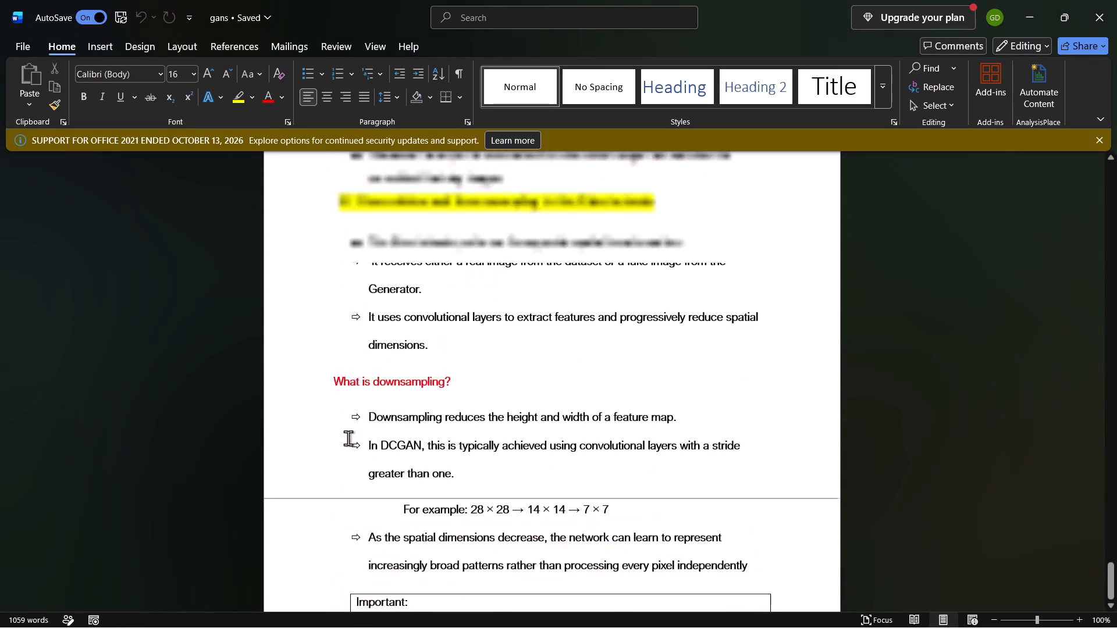
scroll(348, 438, down, 2)
click(387, 326)
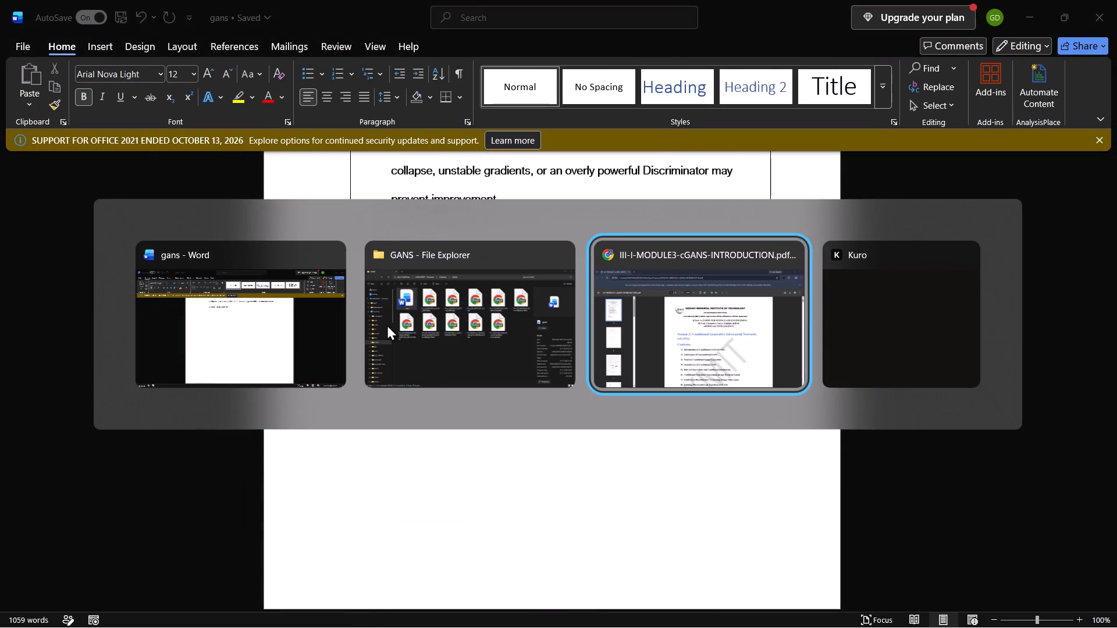
click(664, 351)
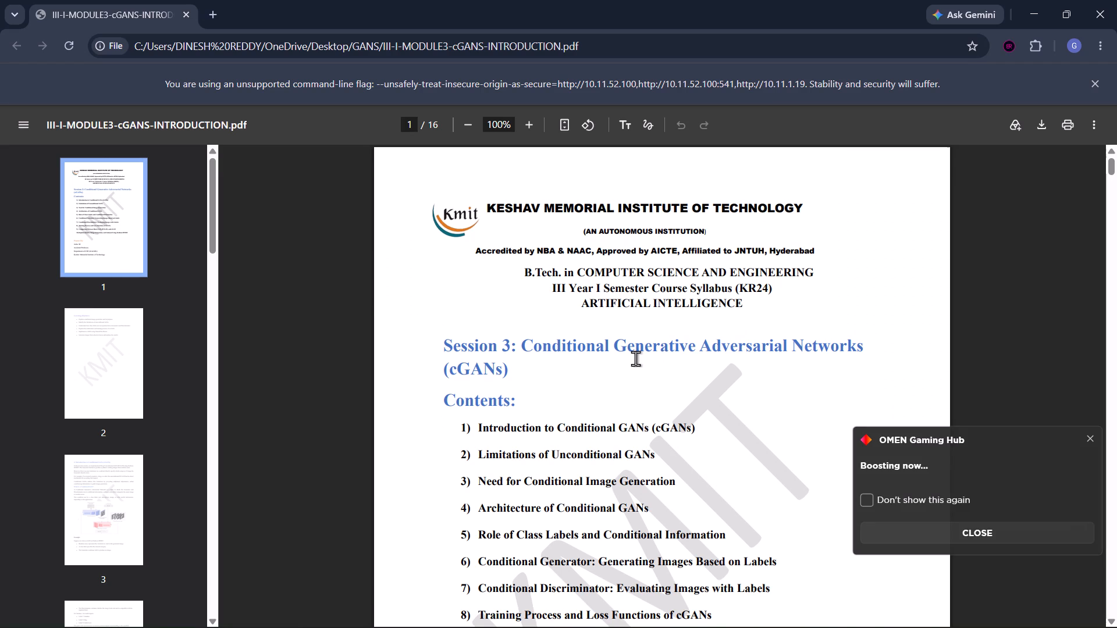
drag(527, 345, 521, 389)
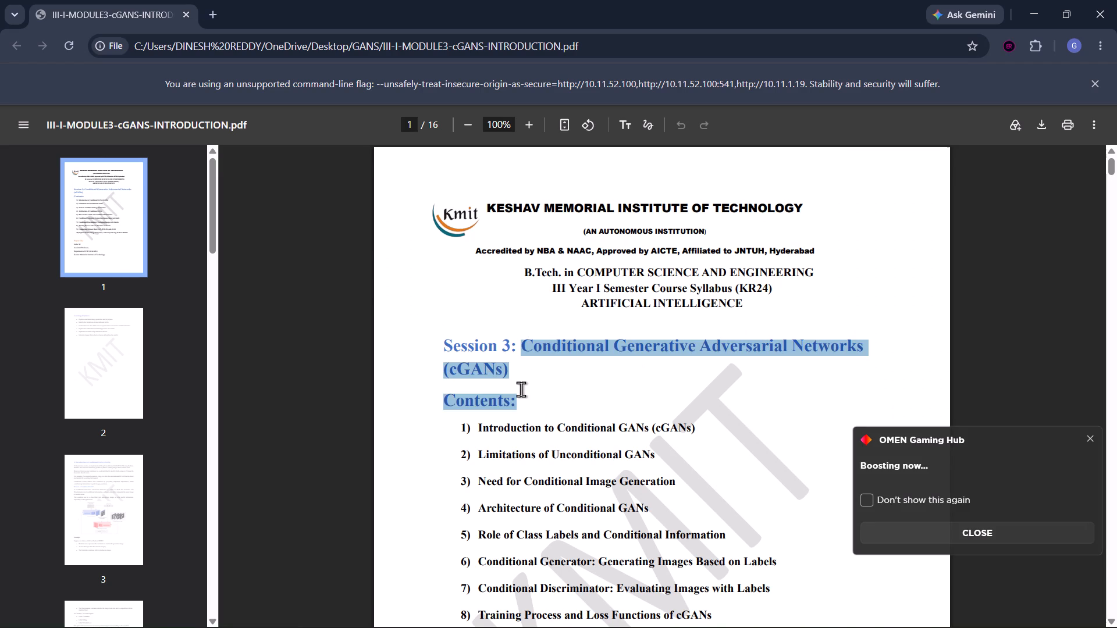
drag(521, 389, 511, 377)
key(ctrl+c)
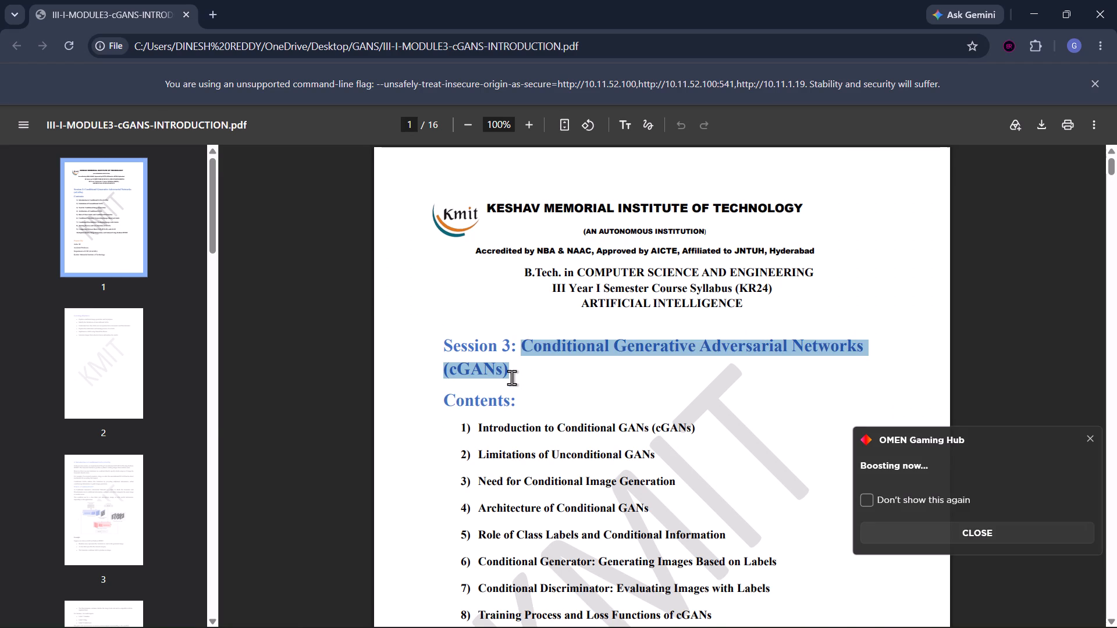
key(alt+q)
key(alt+Tab)
key(ctrl+v)
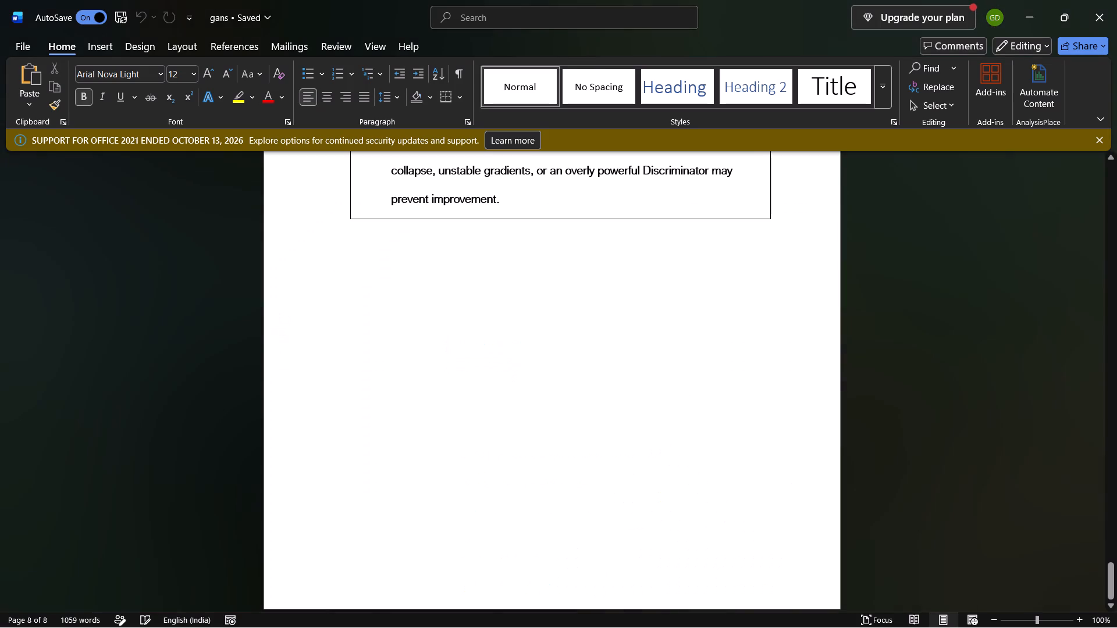
Switch back to the cGANs introduction PDF in Chrome and read the learning objectives on page 2 line by line.
key(alt+Tab)
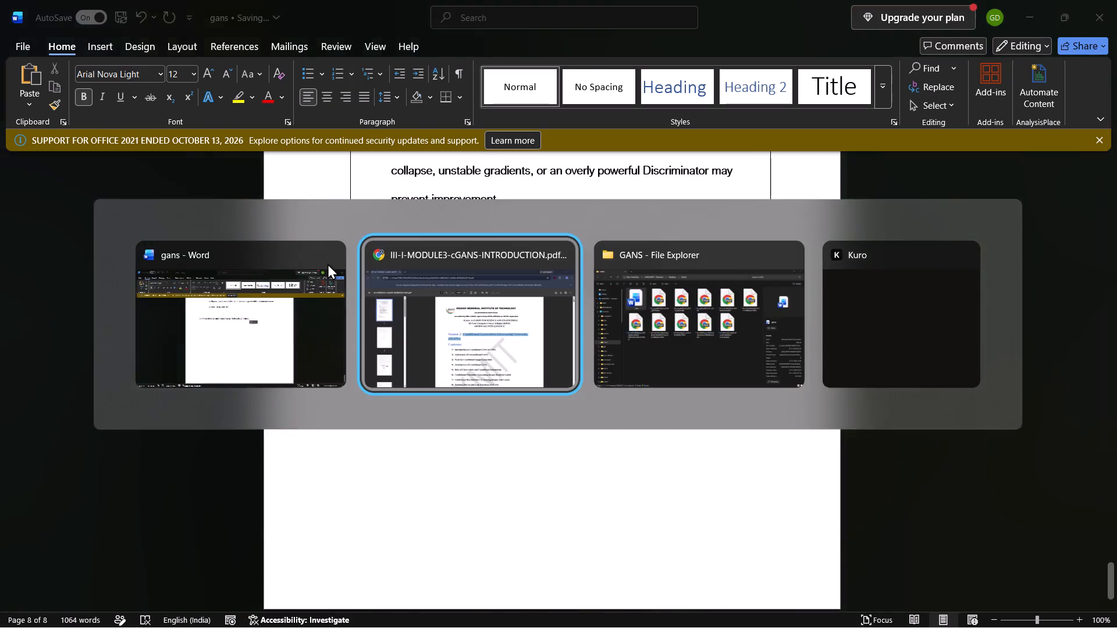
scroll(496, 383, down, 1)
middle_click(496, 383)
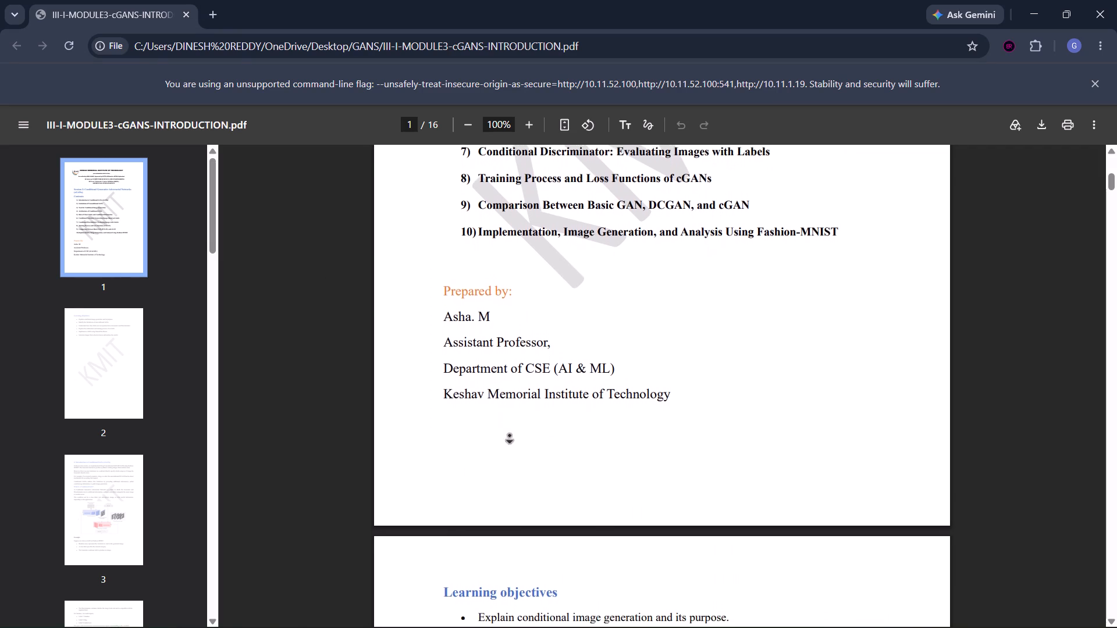
middle_click(515, 447)
drag(479, 386, 533, 390)
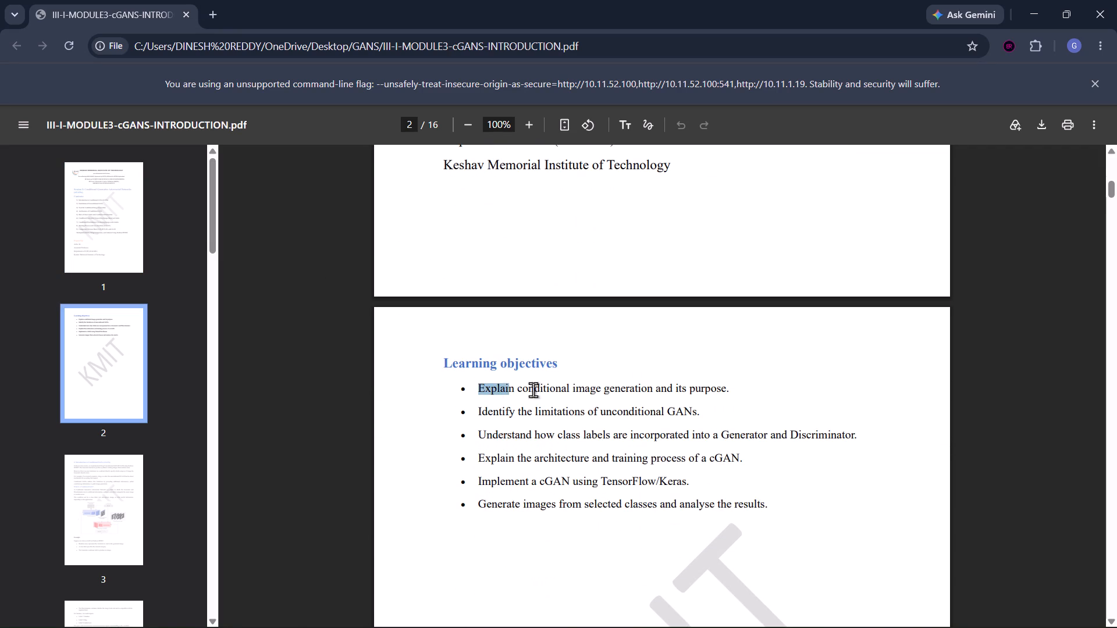
drag(533, 390, 805, 414)
click(805, 412)
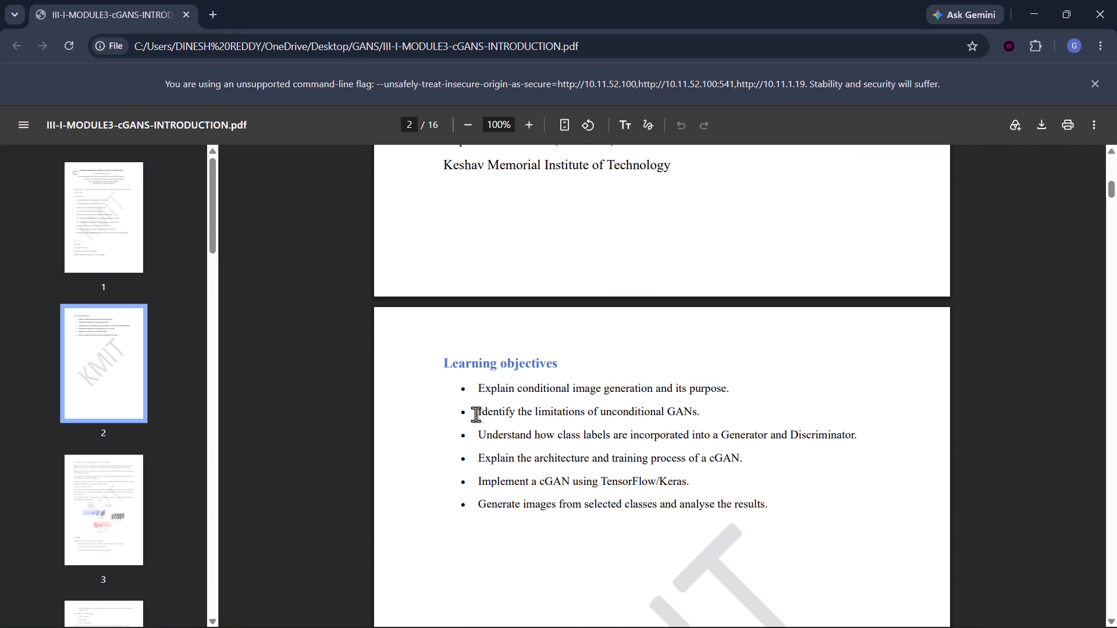
drag(478, 413, 709, 408)
click(709, 408)
drag(475, 415, 475, 415)
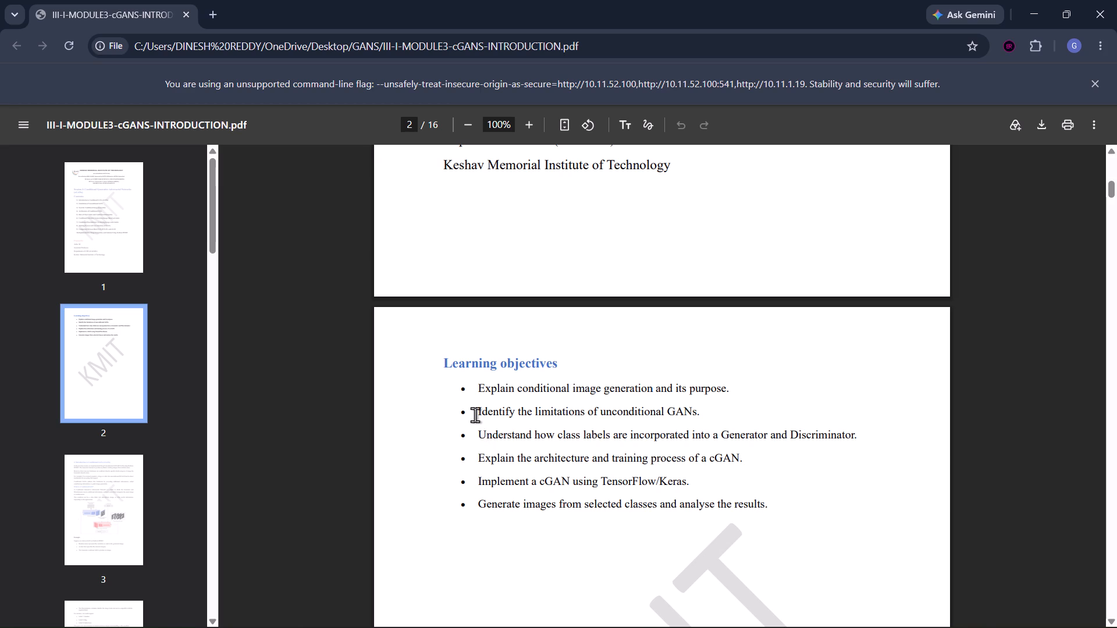
drag(475, 415, 701, 405)
click(701, 405)
drag(477, 438, 685, 434)
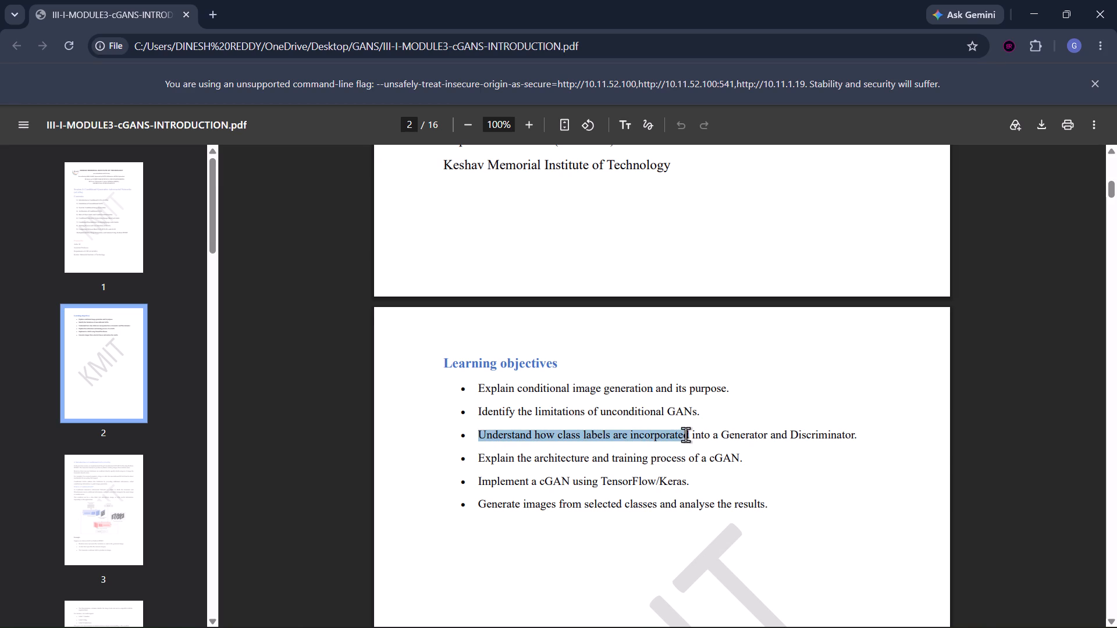
drag(685, 434, 923, 436)
click(923, 436)
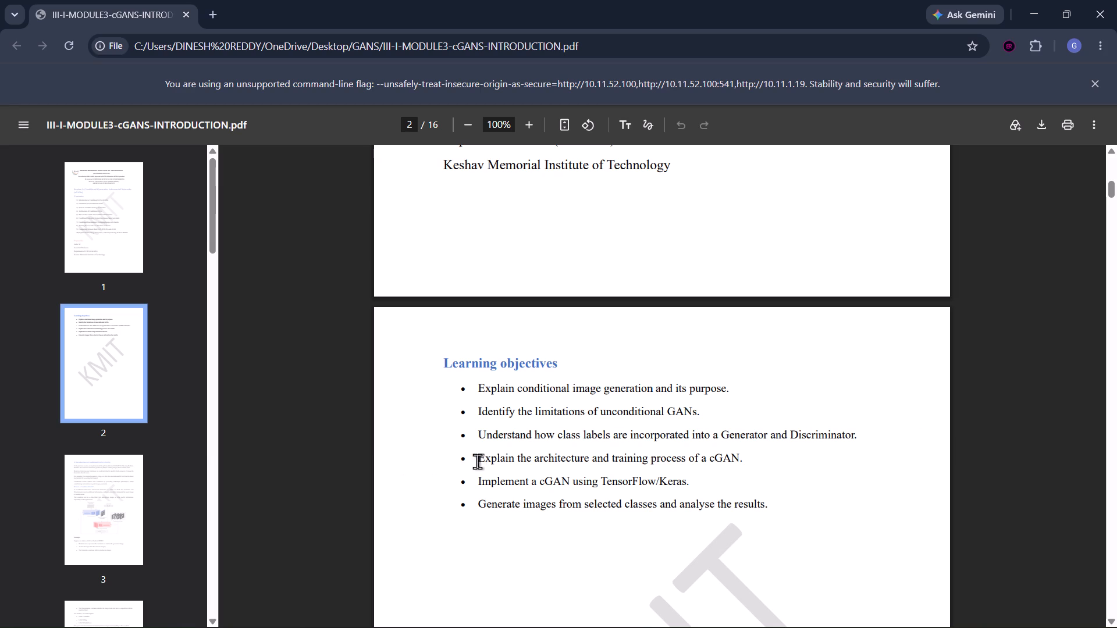
drag(477, 461, 685, 460)
click(685, 460)
drag(483, 474, 696, 486)
click(696, 486)
drag(475, 508, 785, 501)
click(785, 501)
Read the paragraphs of section 1, "Introduction to Conditional GANs (cGANs)", on page 3 of the PDF.
middle_click(469, 491)
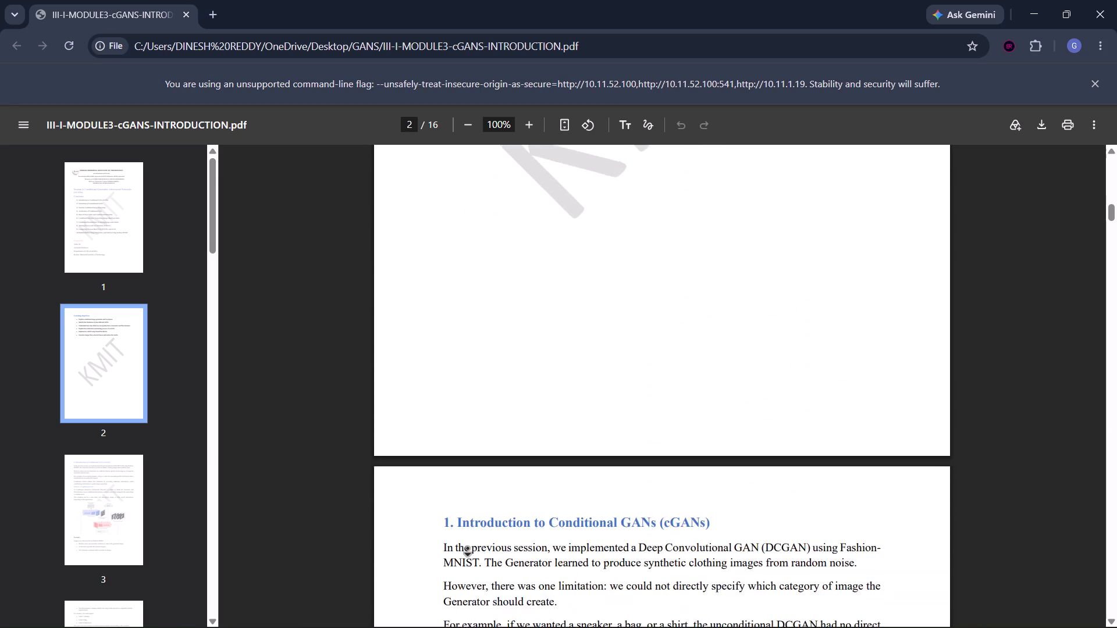
middle_click(468, 548)
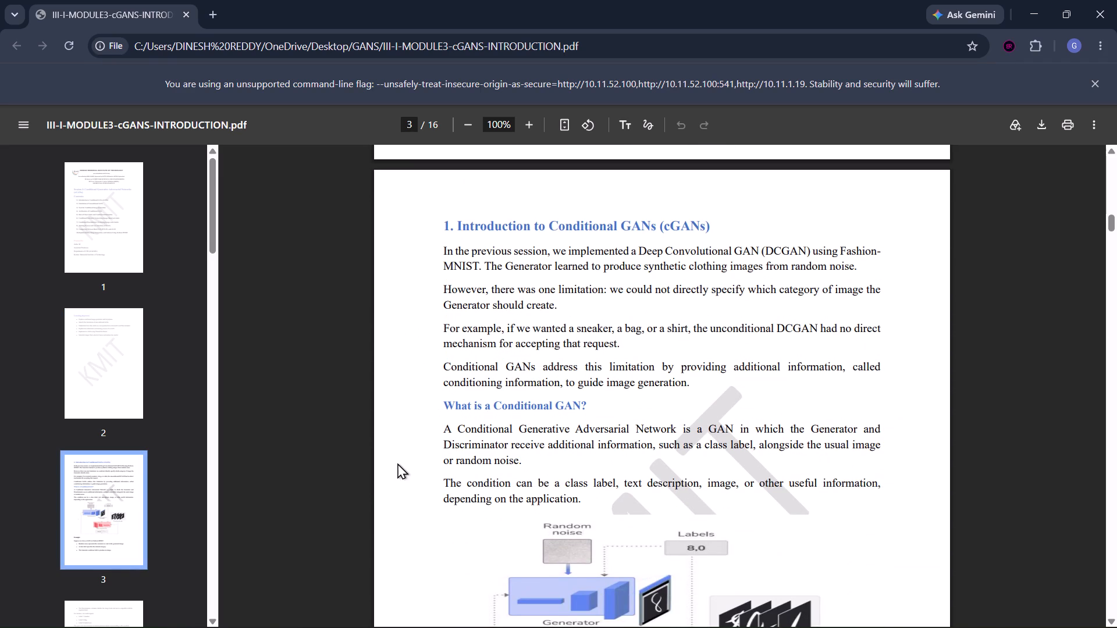
drag(458, 222, 786, 183)
click(786, 183)
drag(447, 252, 447, 251)
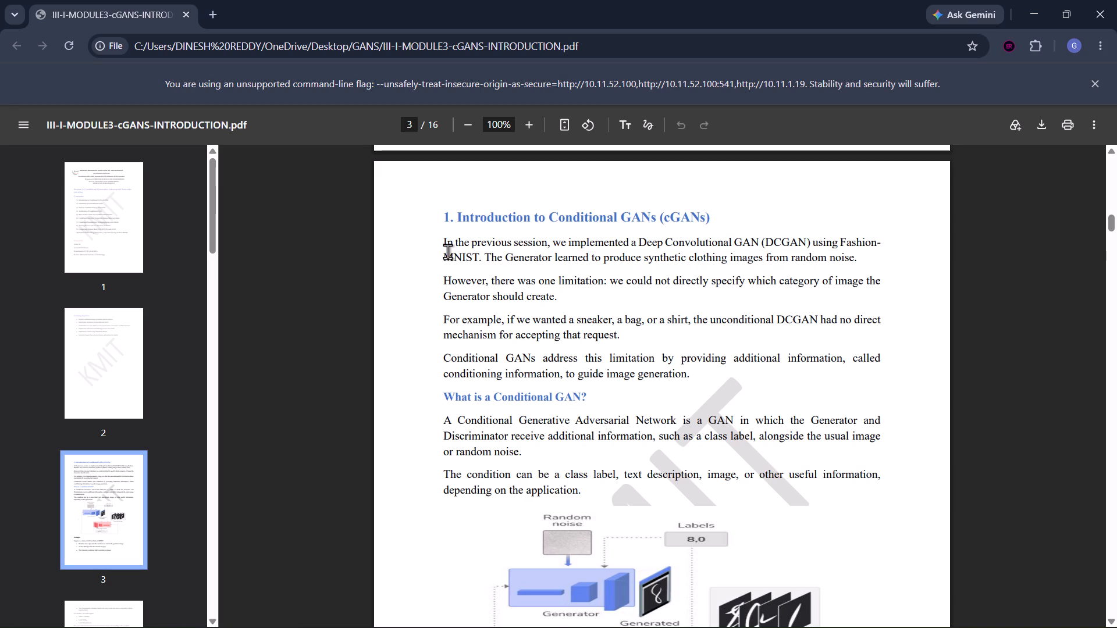
drag(447, 251, 540, 242)
click(540, 242)
drag(540, 242, 903, 251)
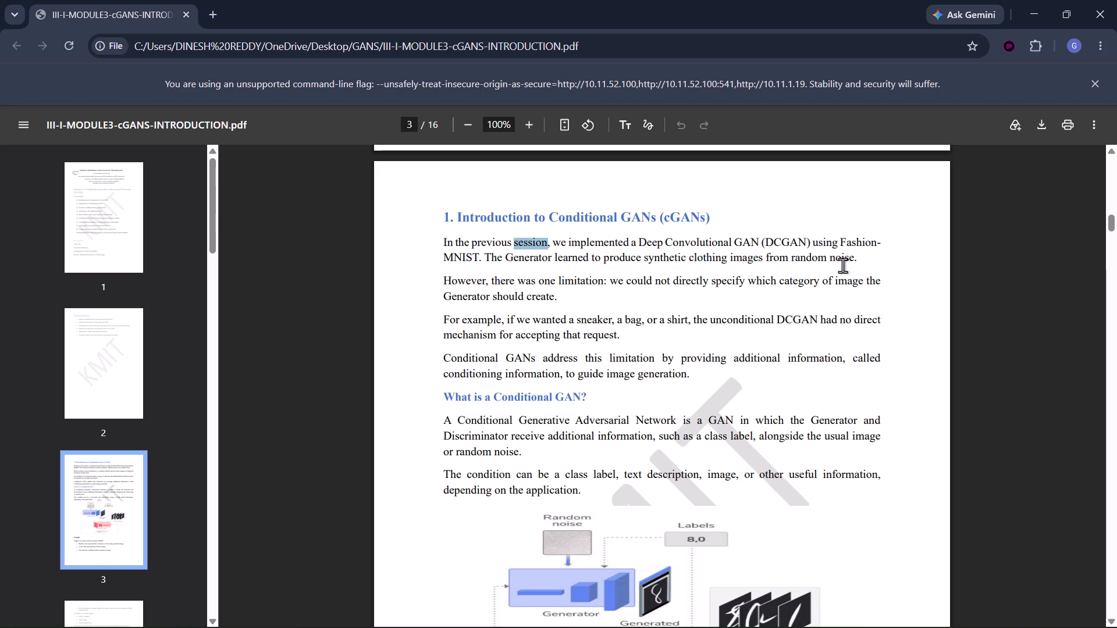
drag(472, 258, 693, 256)
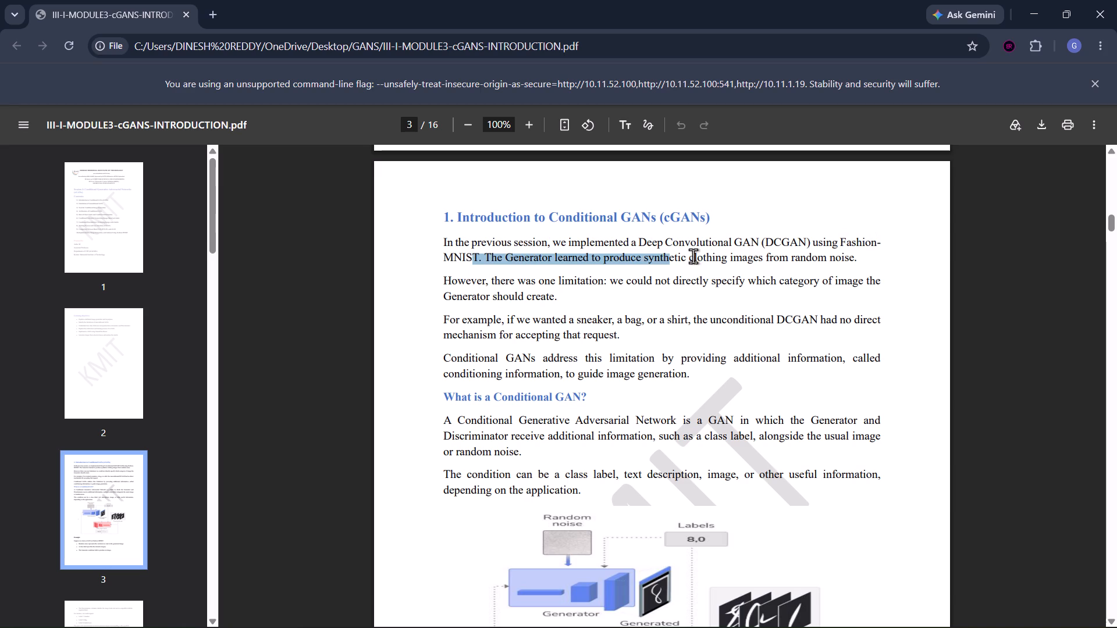
drag(693, 256, 899, 259)
click(898, 258)
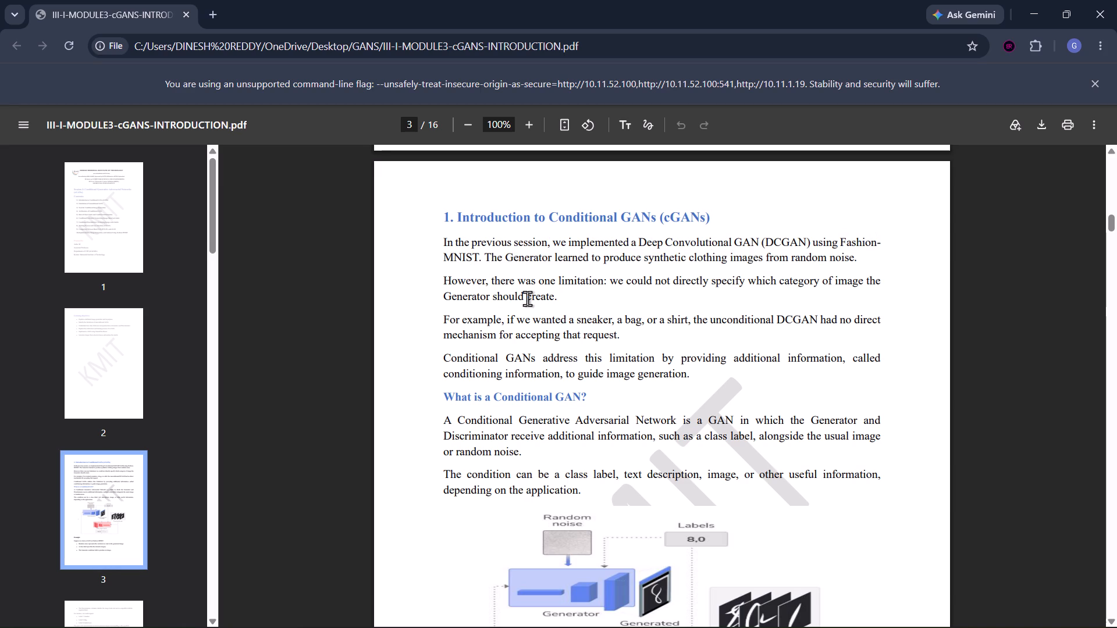
drag(491, 280, 618, 289)
click(618, 289)
drag(616, 281, 823, 280)
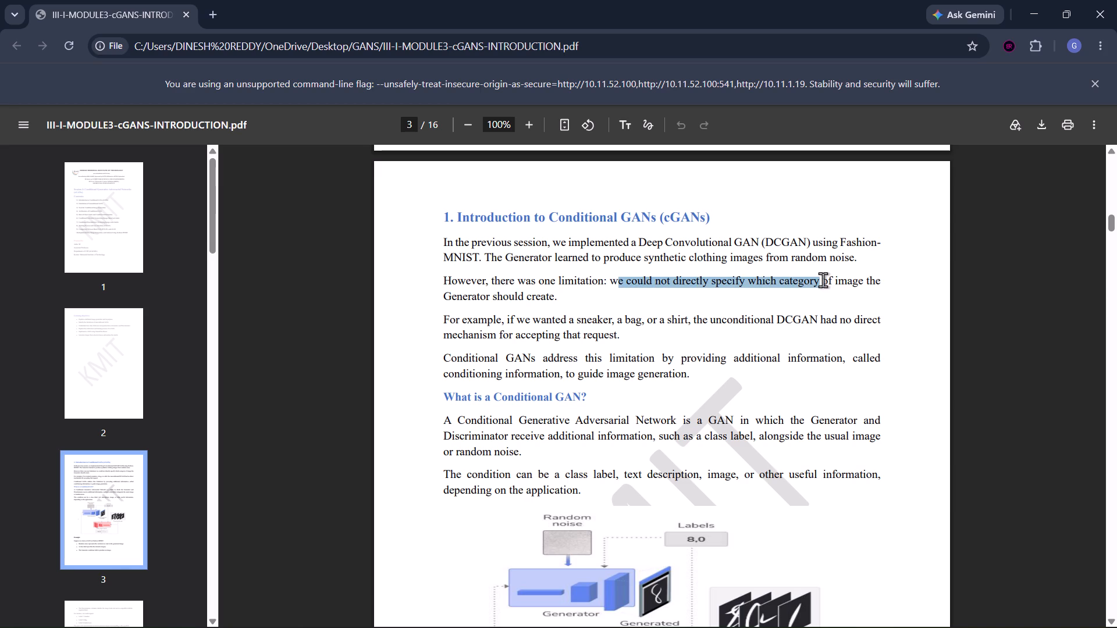
drag(823, 280, 935, 284)
drag(935, 284, 927, 288)
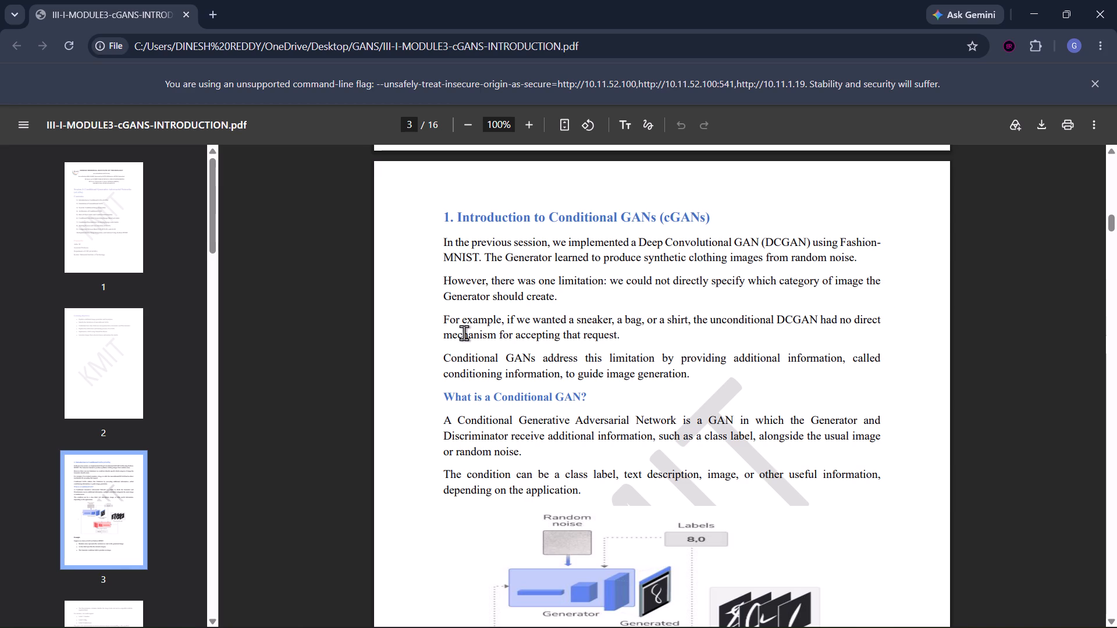
drag(443, 319, 710, 314)
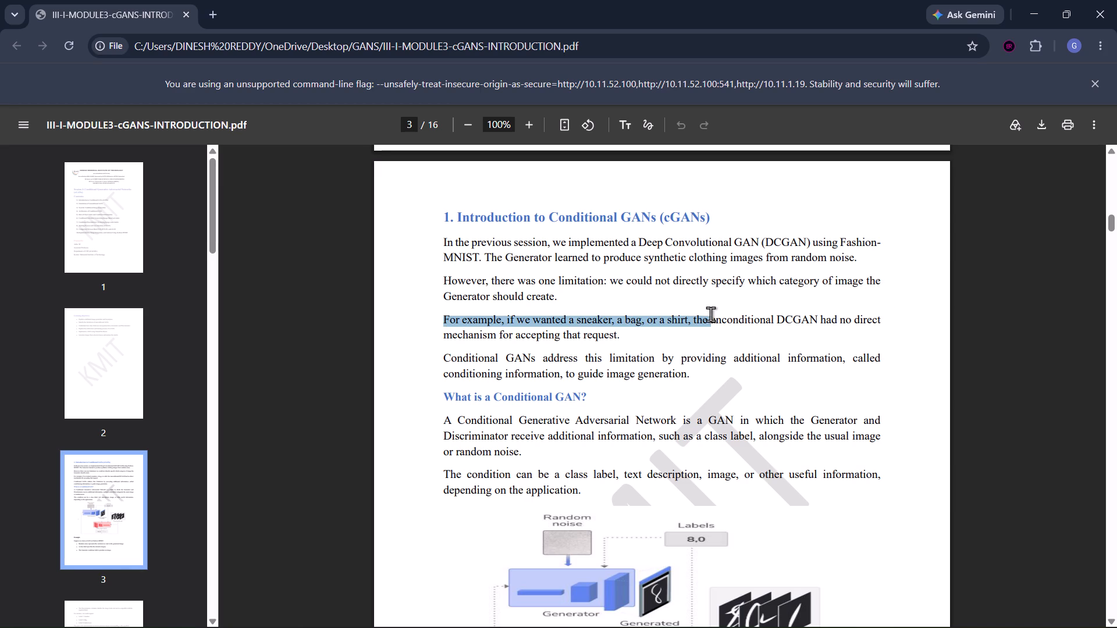
drag(710, 314, 842, 311)
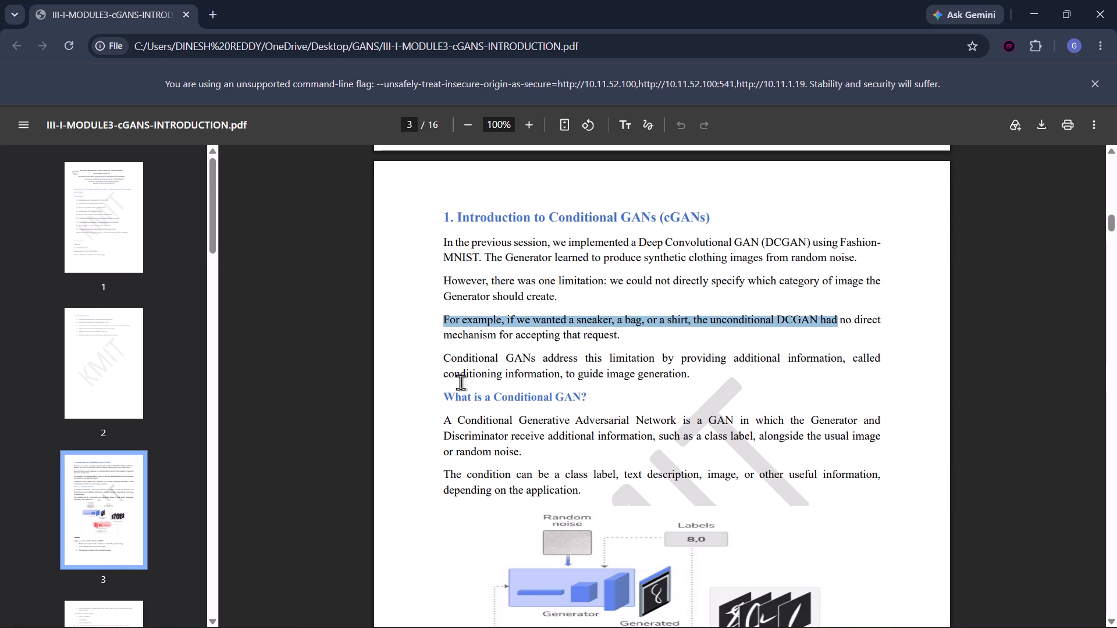
drag(439, 365, 851, 345)
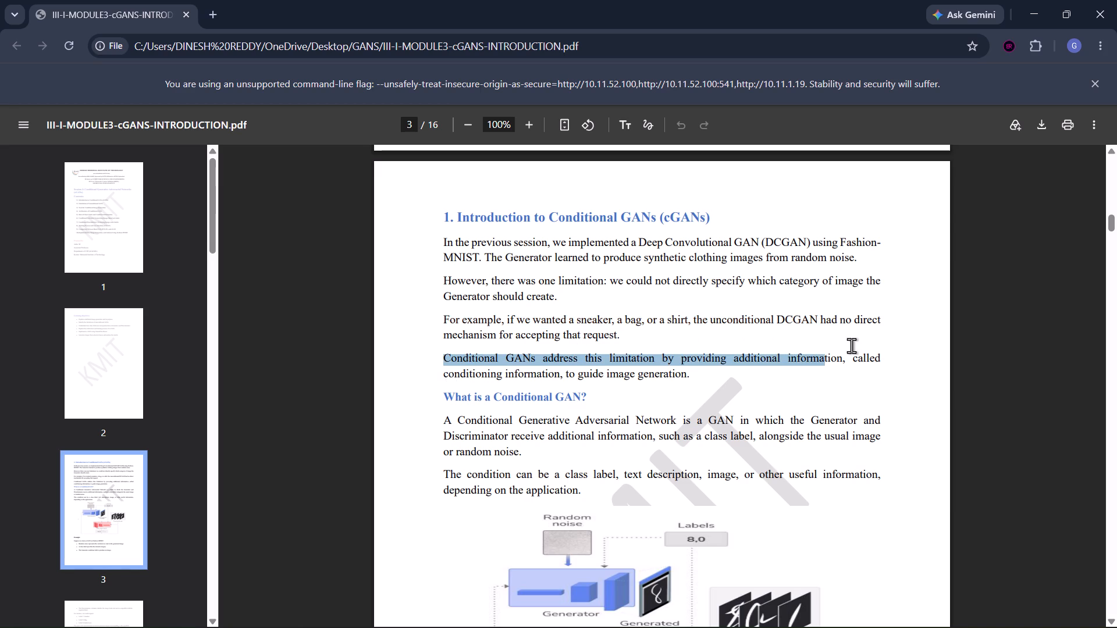
drag(851, 345, 892, 345)
click(892, 345)
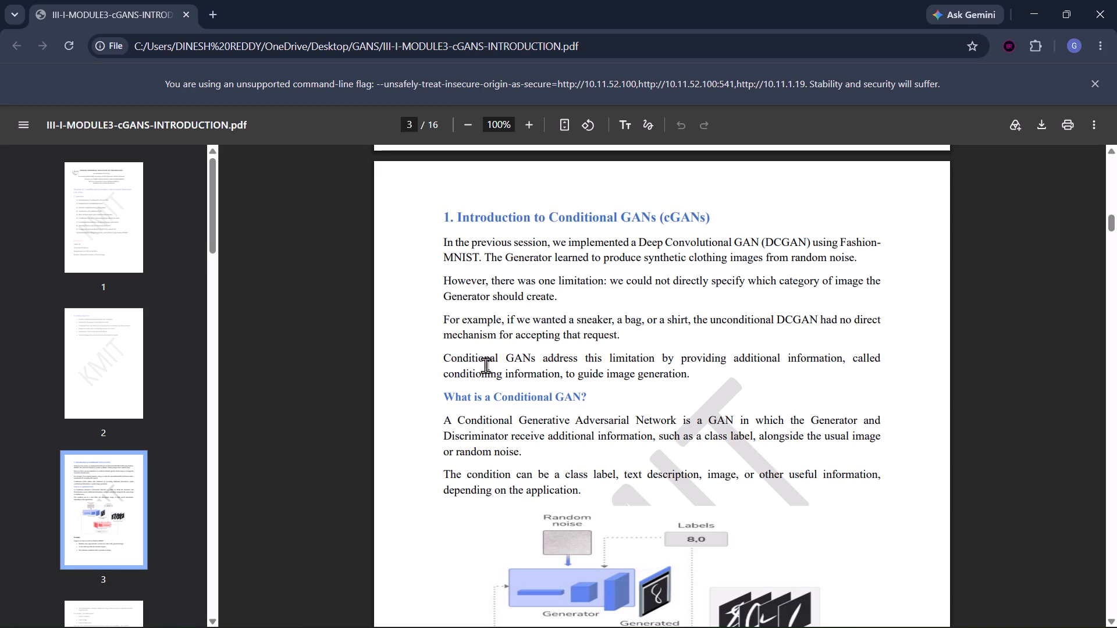
Read the definition and condition paragraphs under "What is a Conditional GAN?" on page 3 of the PDF.
middle_click(597, 448)
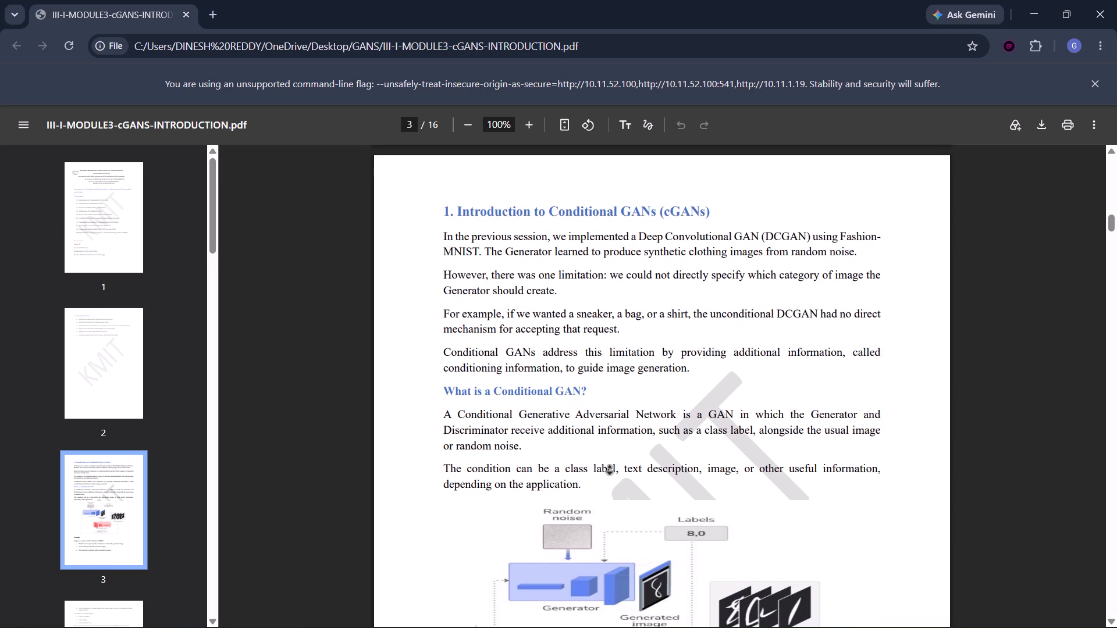
middle_click(617, 495)
drag(440, 317, 622, 326)
click(620, 321)
drag(448, 333, 560, 336)
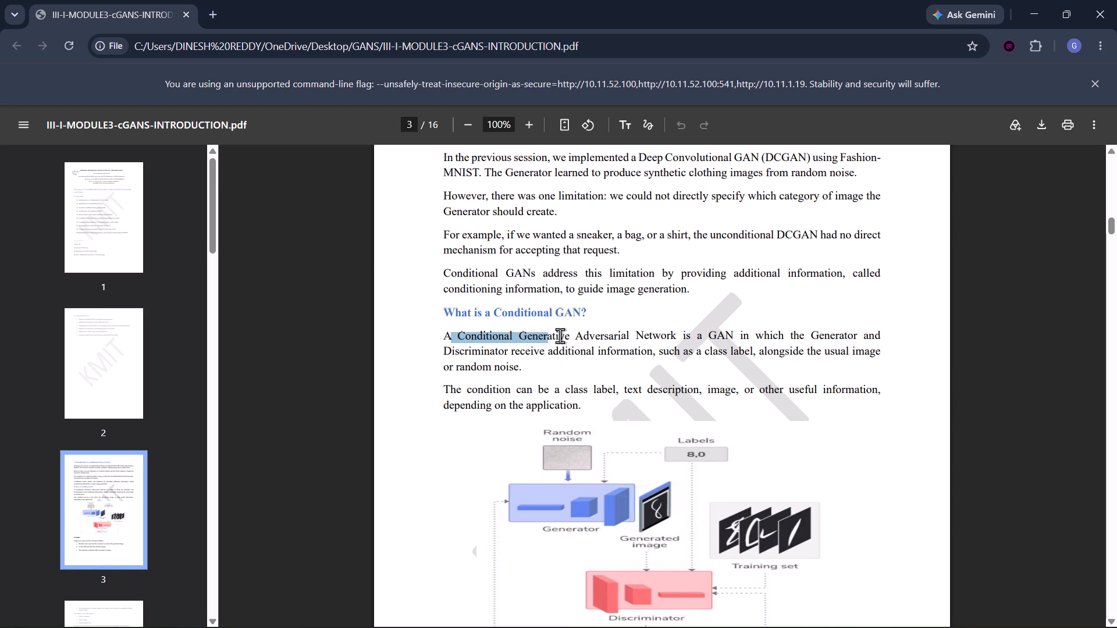
drag(560, 336, 724, 334)
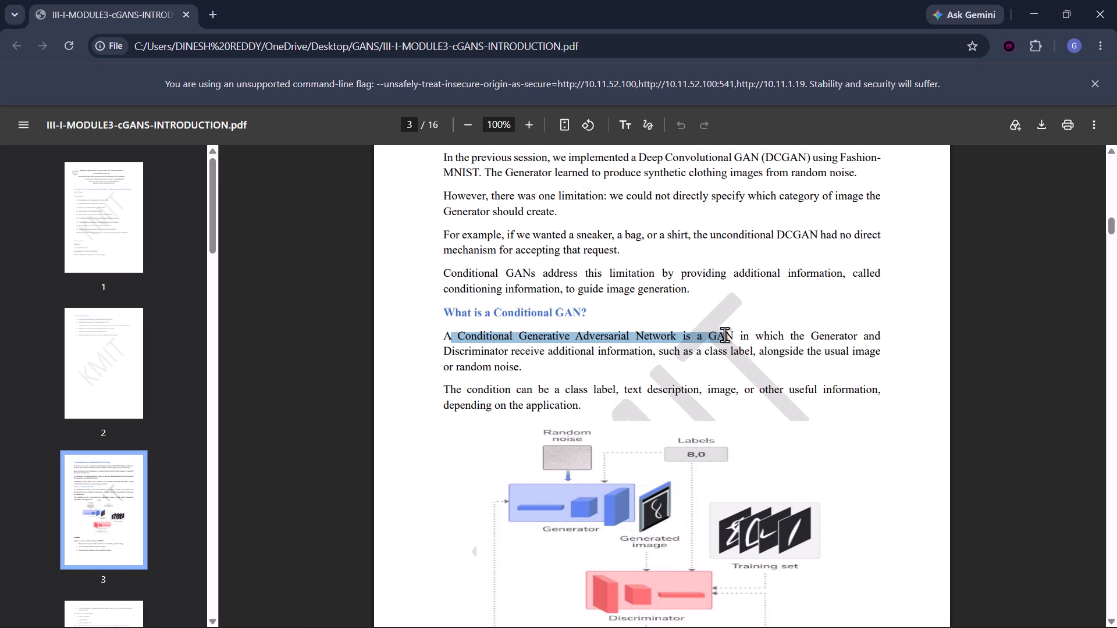
drag(724, 334, 888, 334)
click(889, 334)
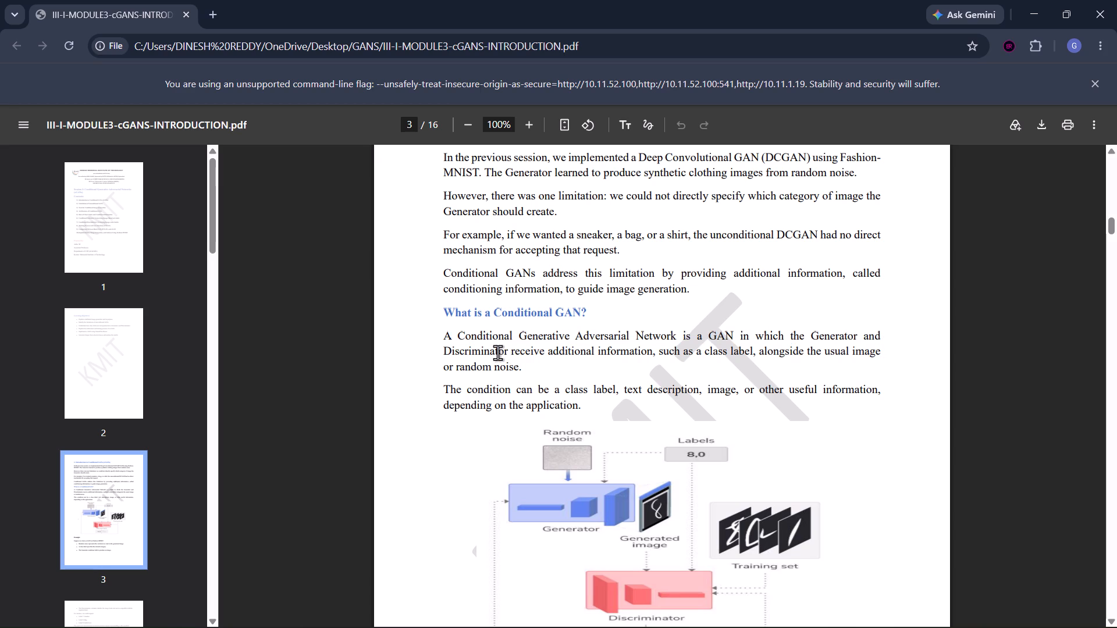
drag(414, 341, 656, 351)
click(656, 351)
drag(656, 351, 707, 351)
drag(707, 351, 752, 352)
click(752, 352)
drag(753, 352, 892, 352)
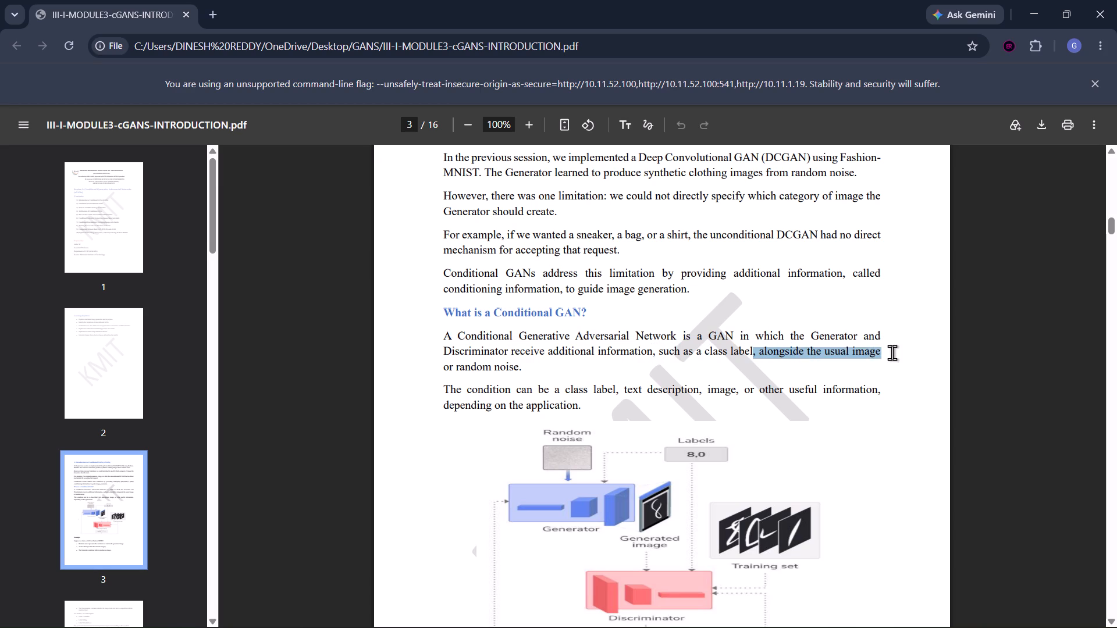
click(892, 352)
drag(456, 373, 464, 372)
click(443, 394)
drag(444, 383, 446, 383)
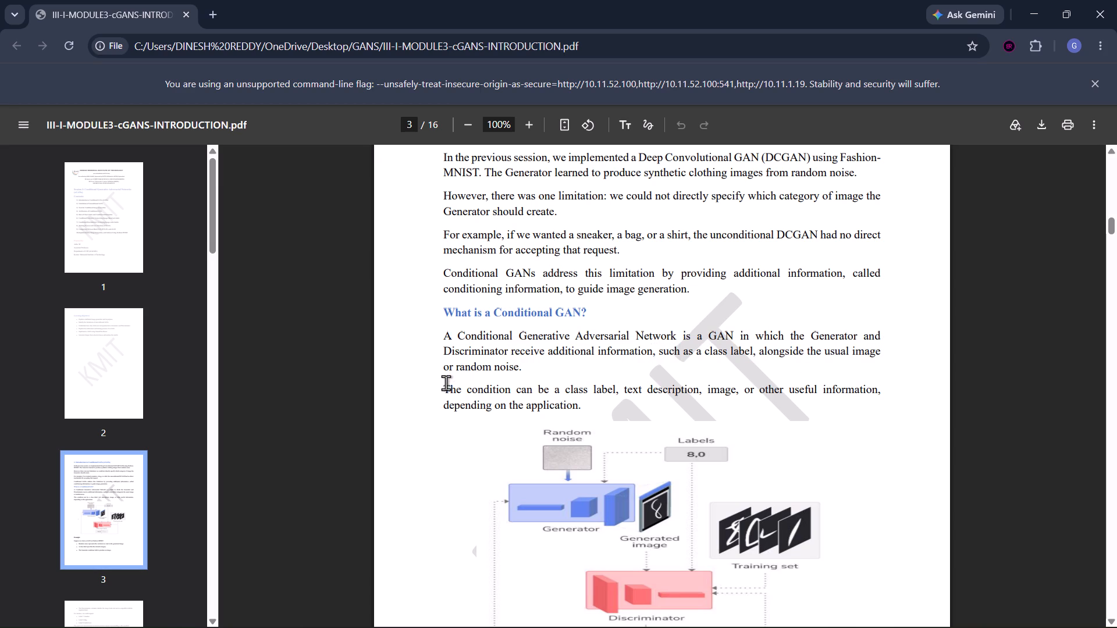
drag(446, 383, 710, 388)
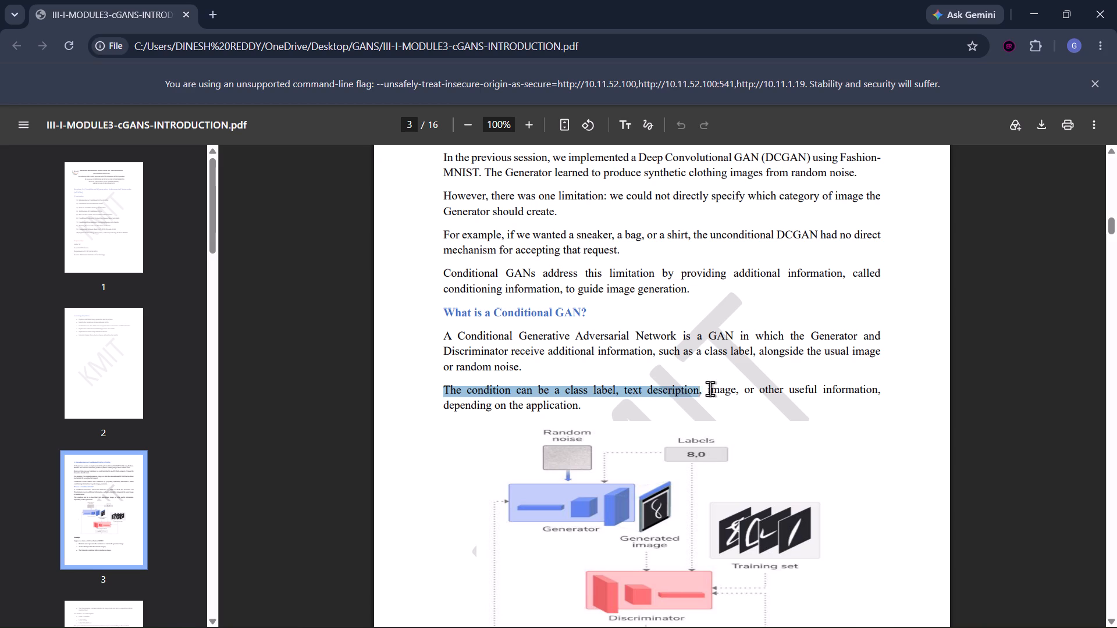
drag(710, 388, 888, 390)
click(888, 390)
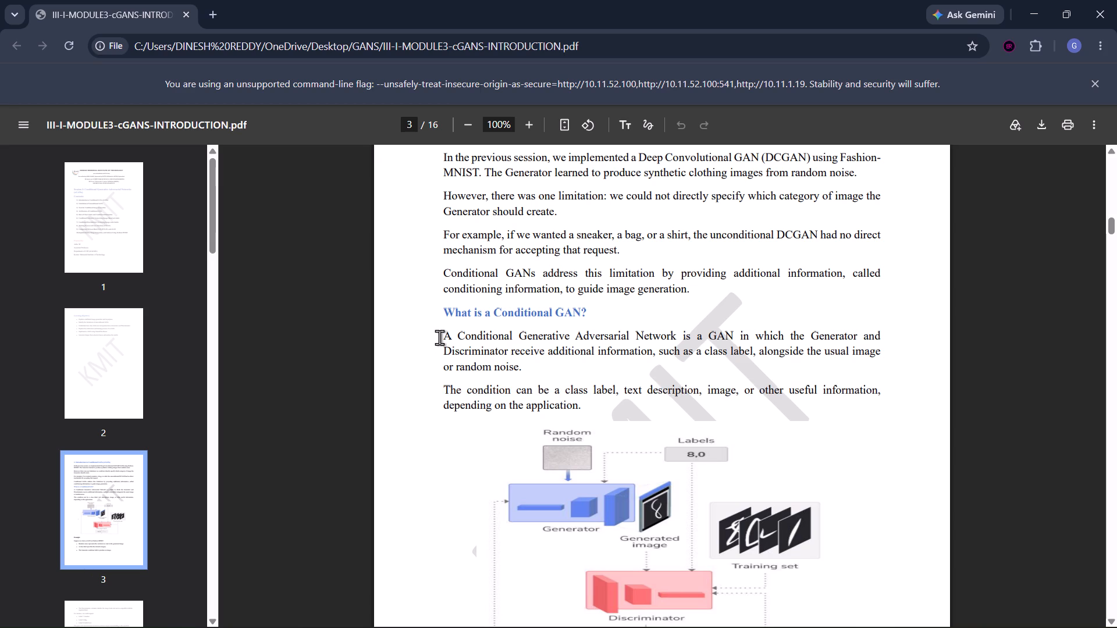
Reread the "What is a Conditional GAN?" definition and the start of the paragraph about the condition.
drag(439, 337, 861, 337)
drag(862, 337, 826, 352)
click(525, 342)
drag(518, 345, 709, 347)
click(709, 347)
drag(667, 353, 745, 350)
click(745, 350)
drag(750, 350, 919, 375)
drag(919, 372, 916, 362)
drag(915, 362, 904, 366)
drag(394, 385, 443, 384)
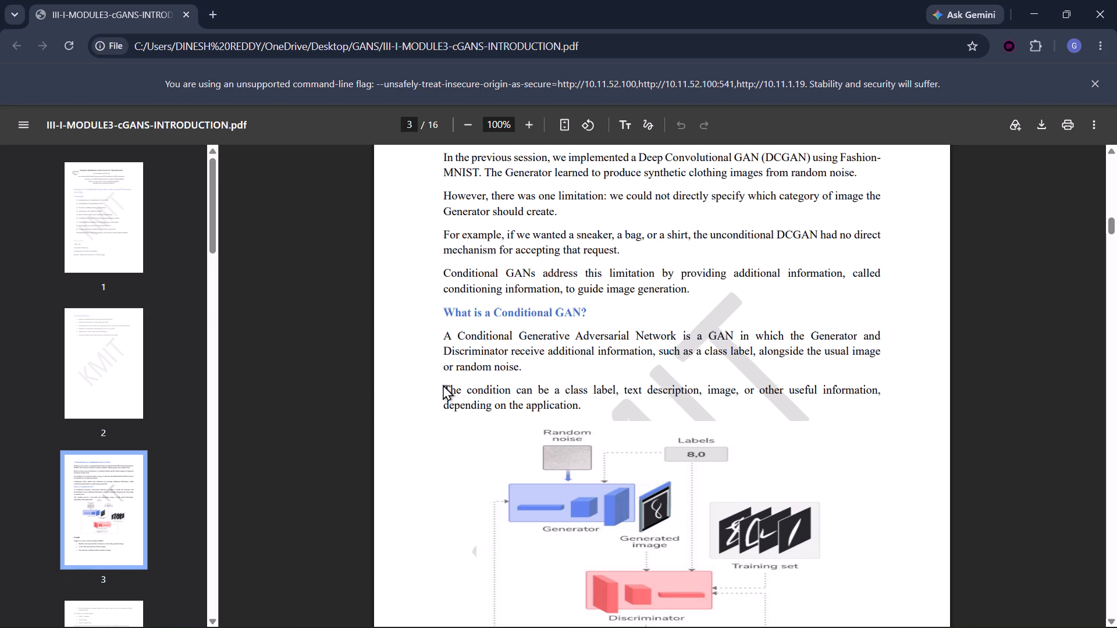
drag(443, 384, 547, 382)
click(547, 382)
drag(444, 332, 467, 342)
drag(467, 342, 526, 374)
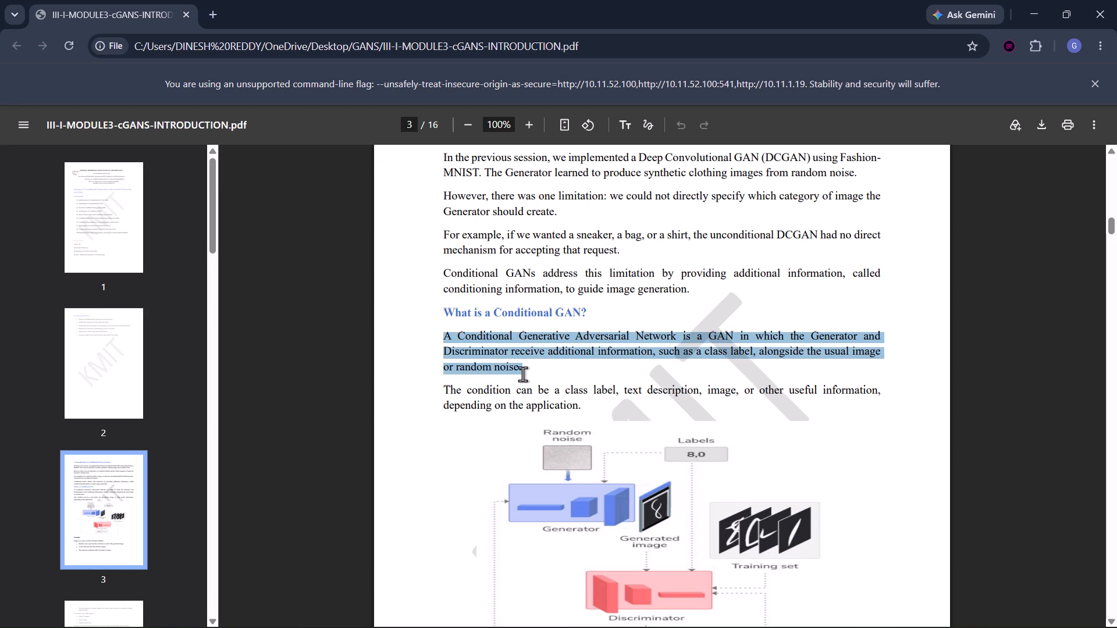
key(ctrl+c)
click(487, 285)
Copy the heading "What is a Conditional GAN?" from the PDF and paste it on a new line below the title in the gans Word document.
drag(440, 315, 590, 322)
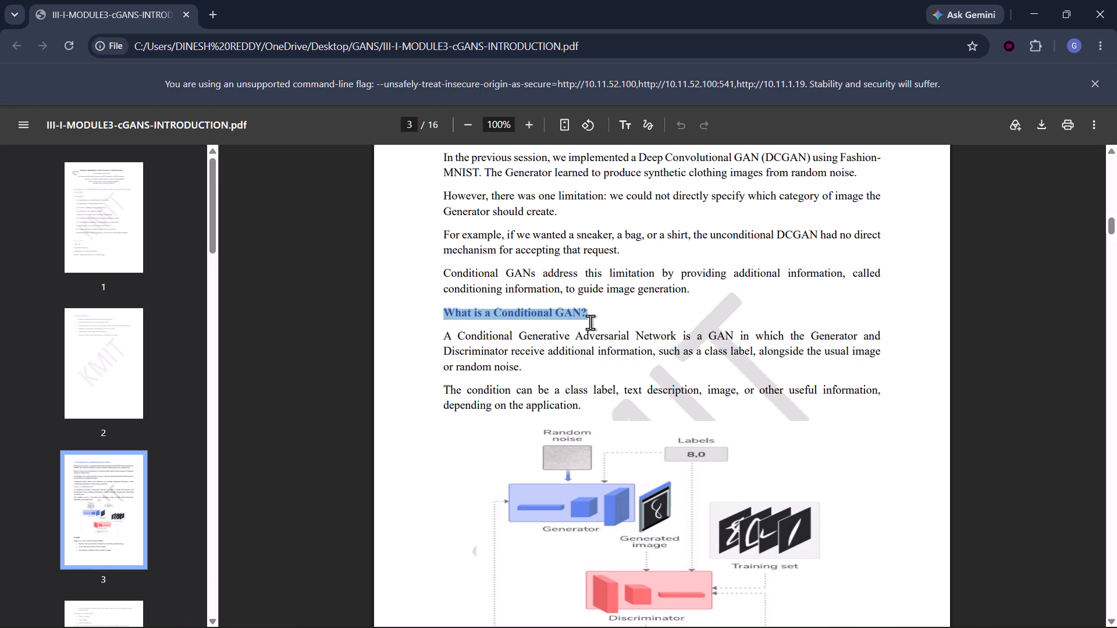
key(ctrl+c)
key(alt+Tab)
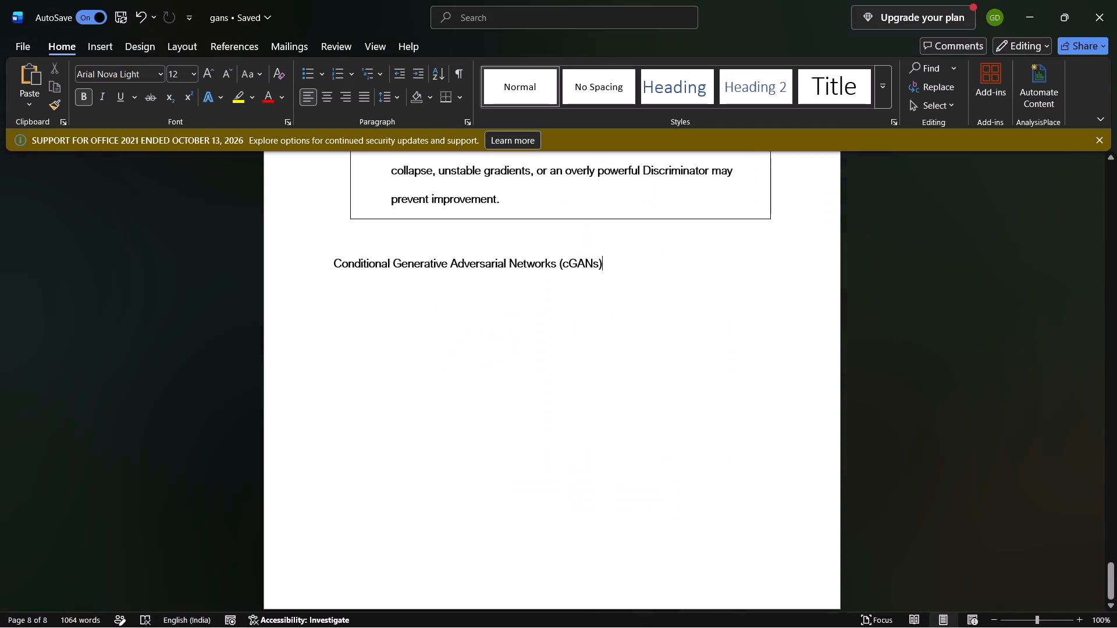
key(Return)
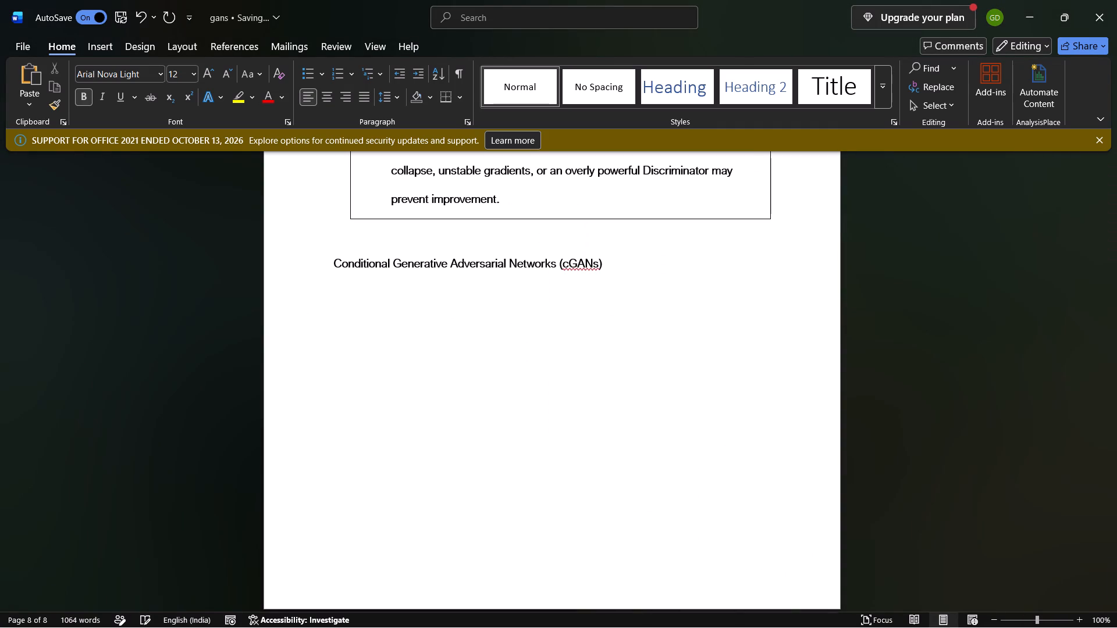
key(ctrl+v)
key(Return)
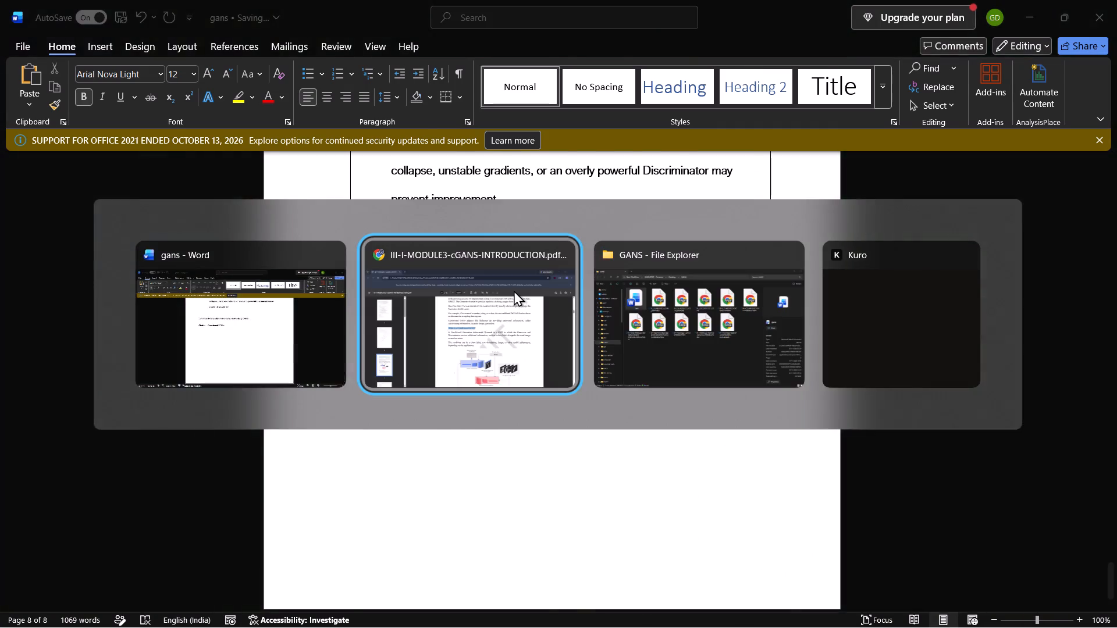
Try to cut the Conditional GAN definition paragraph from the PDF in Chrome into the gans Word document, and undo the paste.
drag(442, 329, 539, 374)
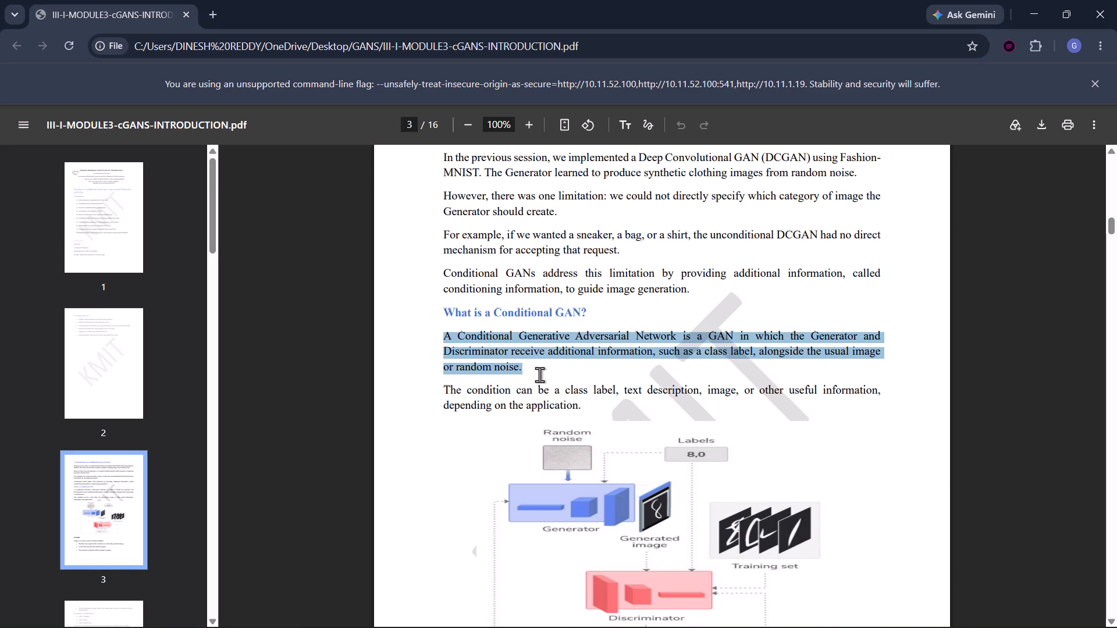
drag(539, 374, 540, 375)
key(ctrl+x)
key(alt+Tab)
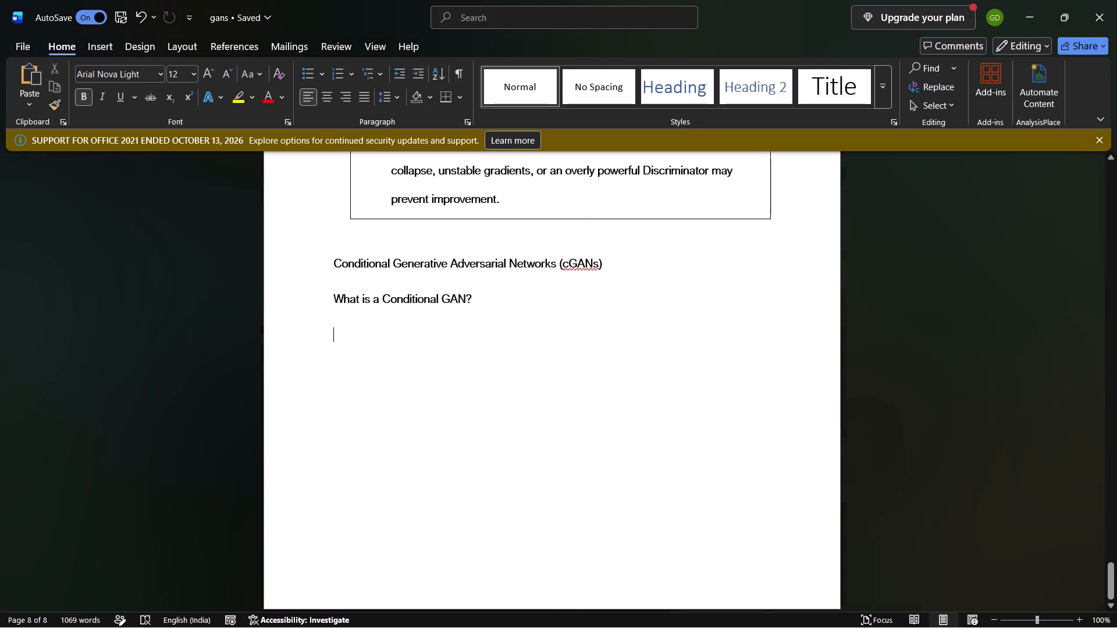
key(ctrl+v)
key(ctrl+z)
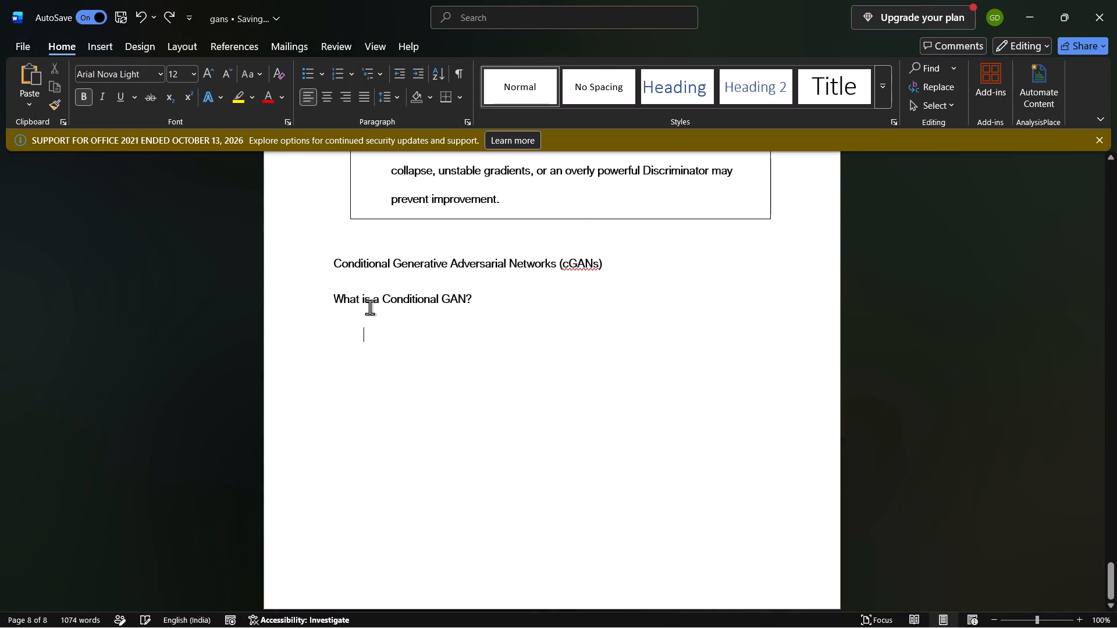
Copy the definition paragraph from "A Conditional Generative Adversarial Network" to "random noise" in the PDF and paste it below the heading in the Word document.
key(alt+Tab)
click(444, 328)
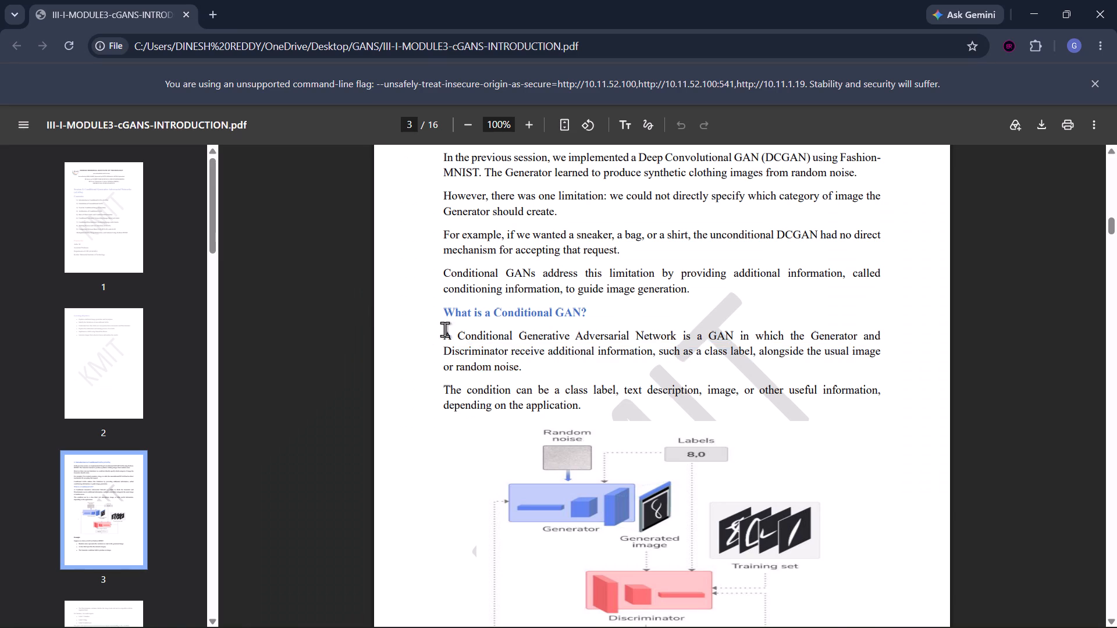
drag(448, 331, 488, 354)
click(473, 348)
drag(444, 338, 535, 367)
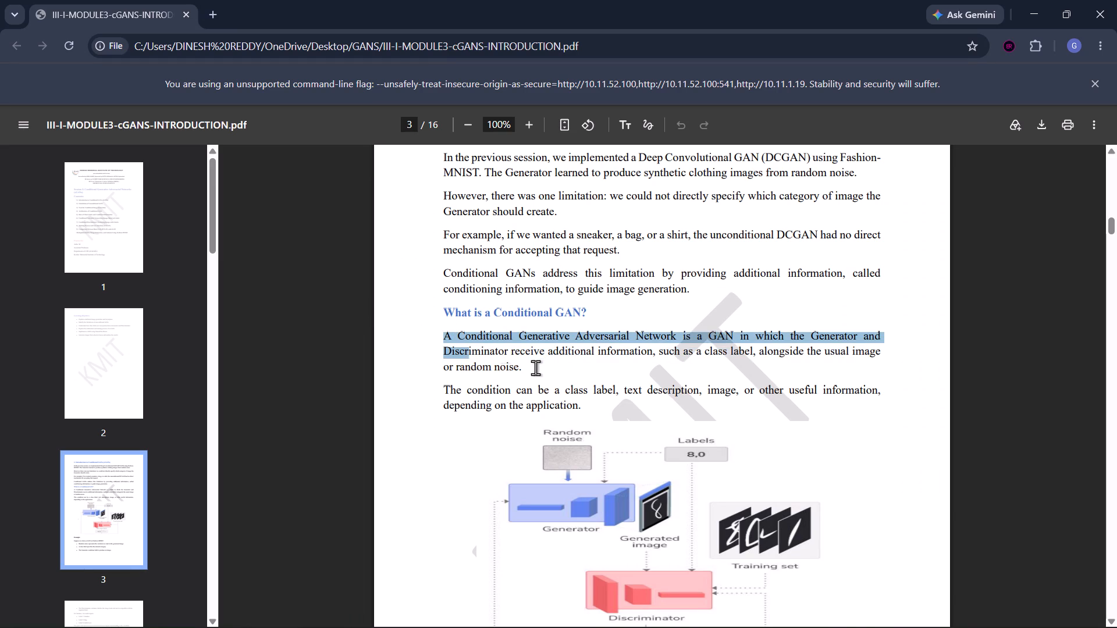
drag(535, 367, 536, 369)
key(ctrl+c)
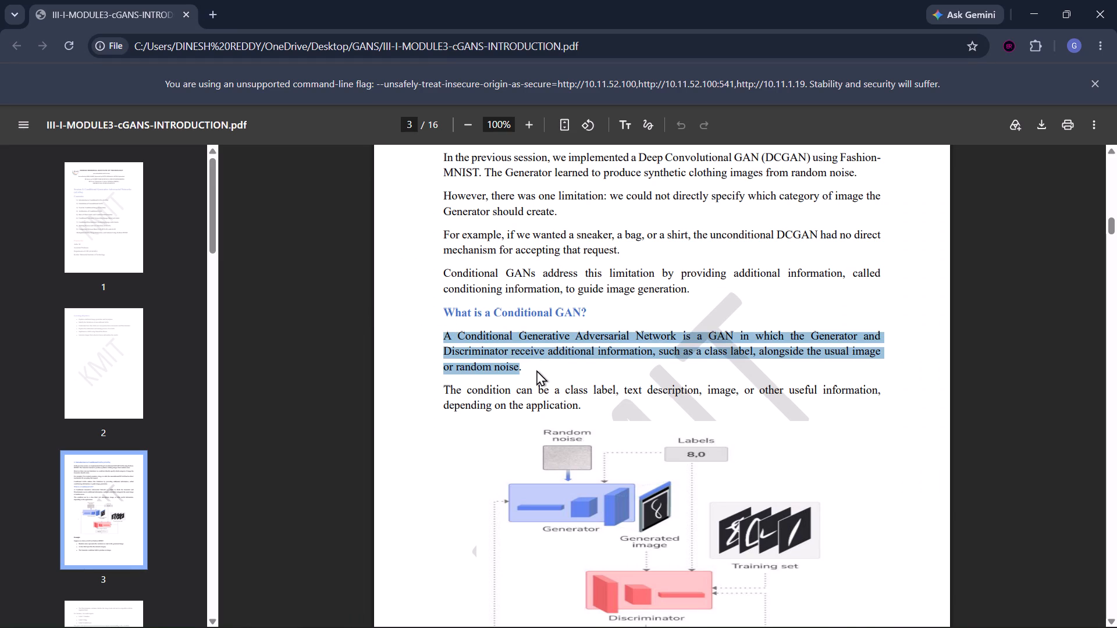
key(ctrl+alt+Tab)
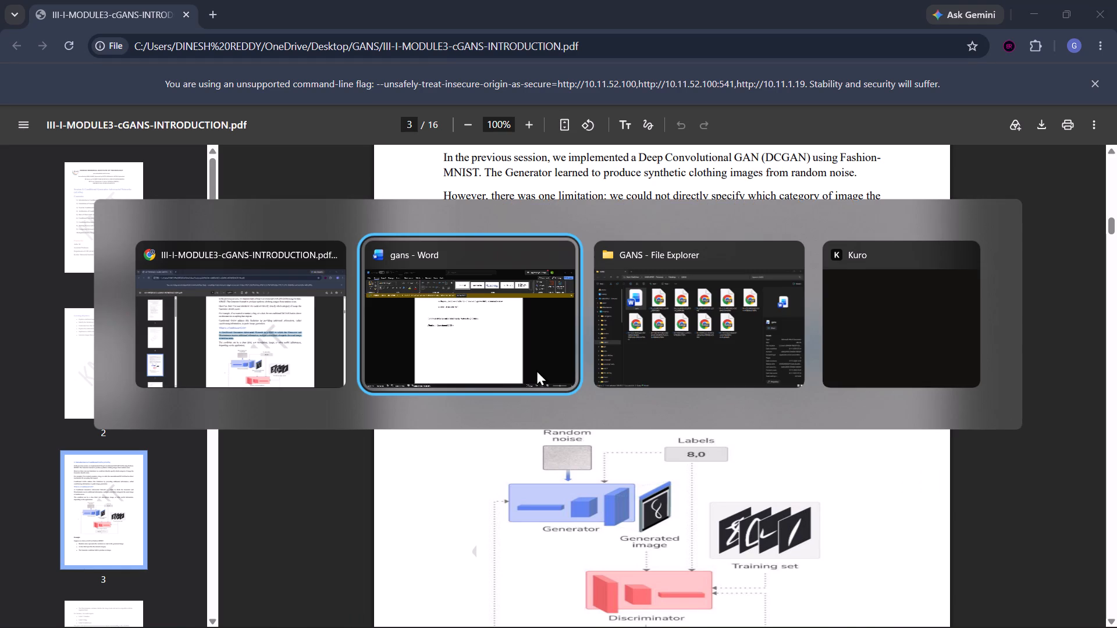
click(536, 370)
key(ctrl+v)
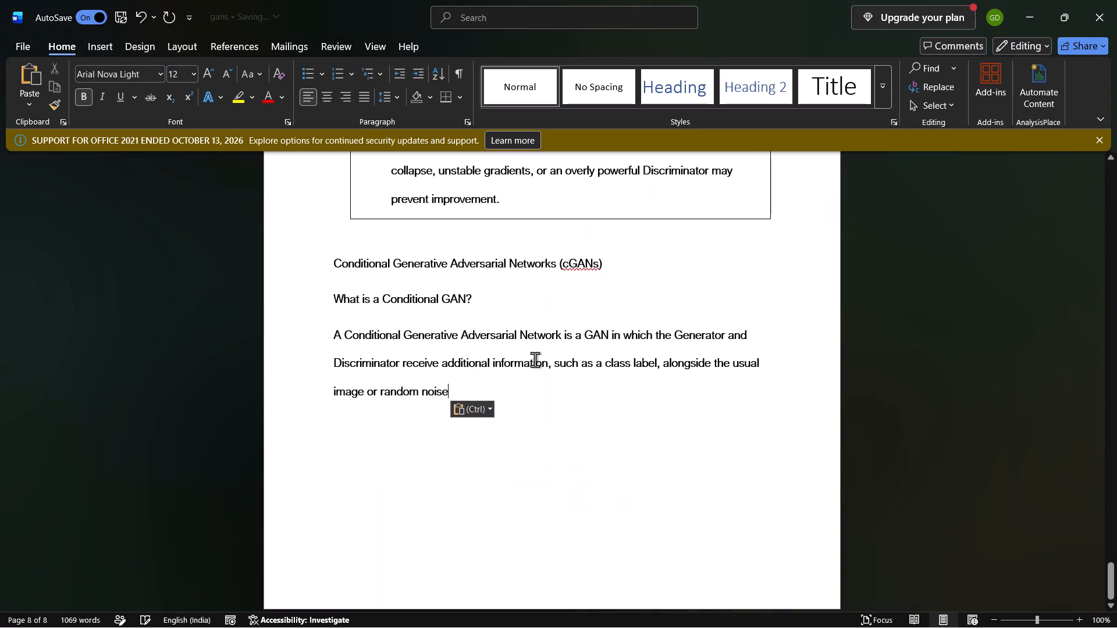
Enlarge the title "Conditional Generative Adversarial Networks (cGANs)" to font size 20.
drag(332, 265, 647, 263)
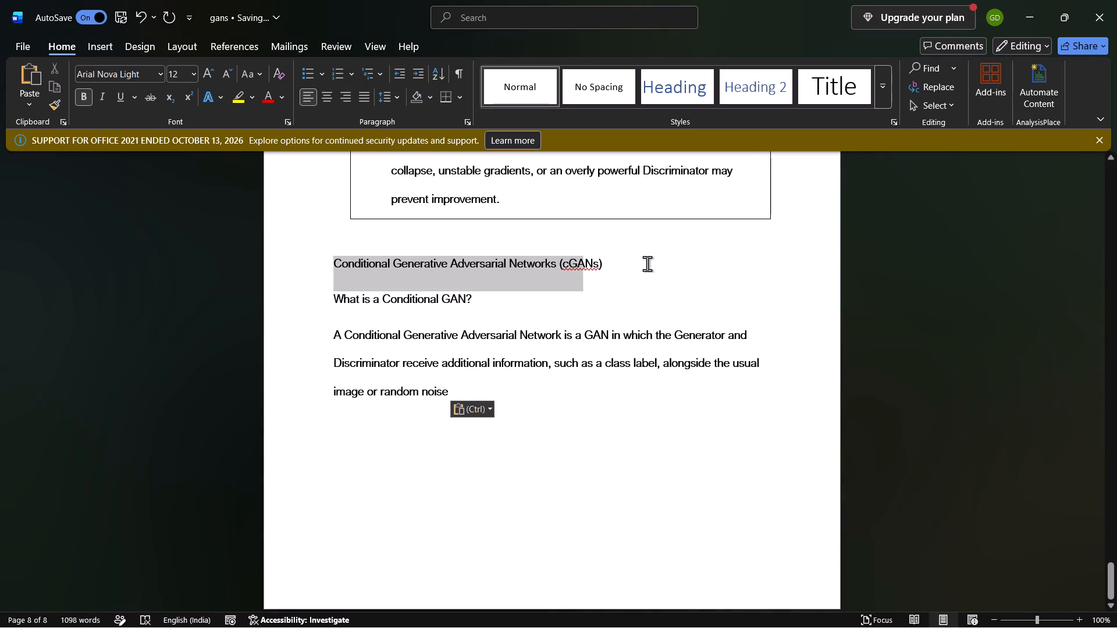
drag(647, 263, 649, 263)
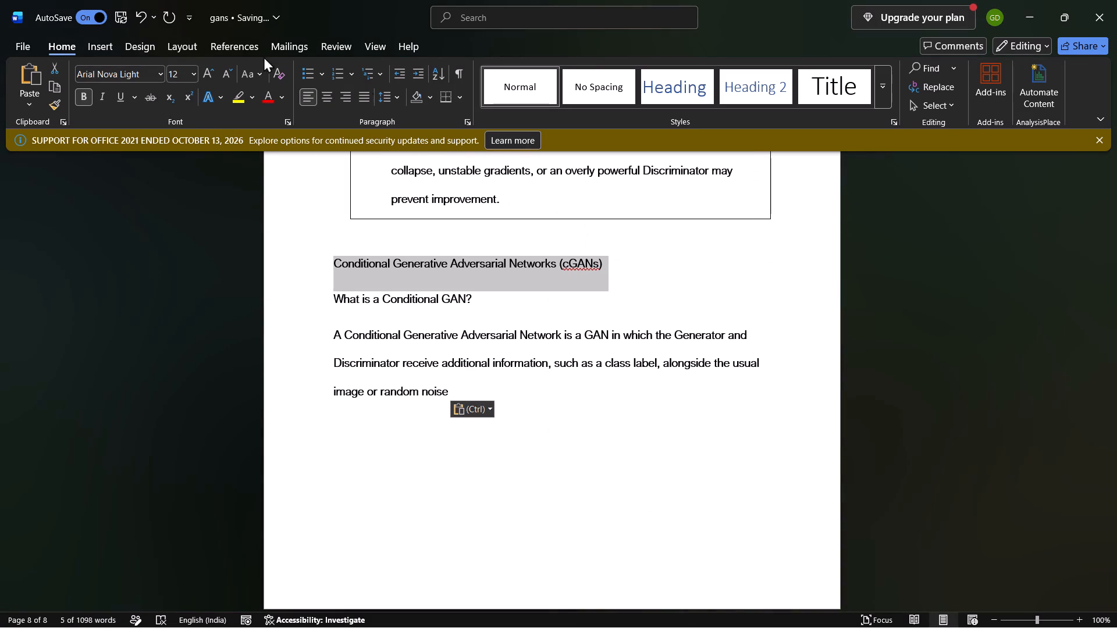
click(204, 76)
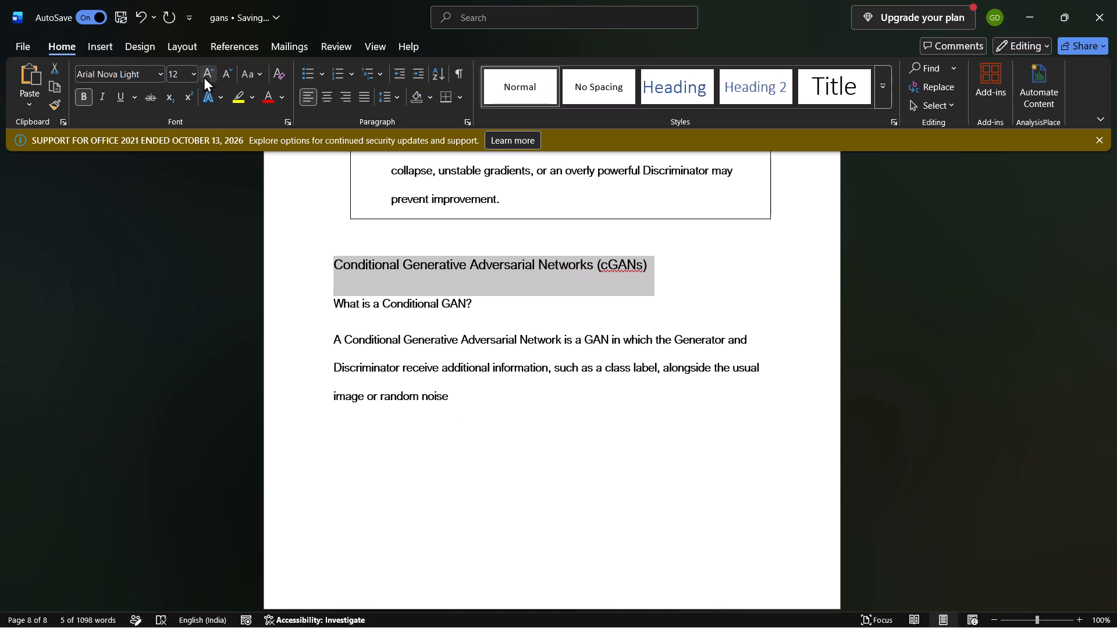
click(204, 77)
click(206, 78)
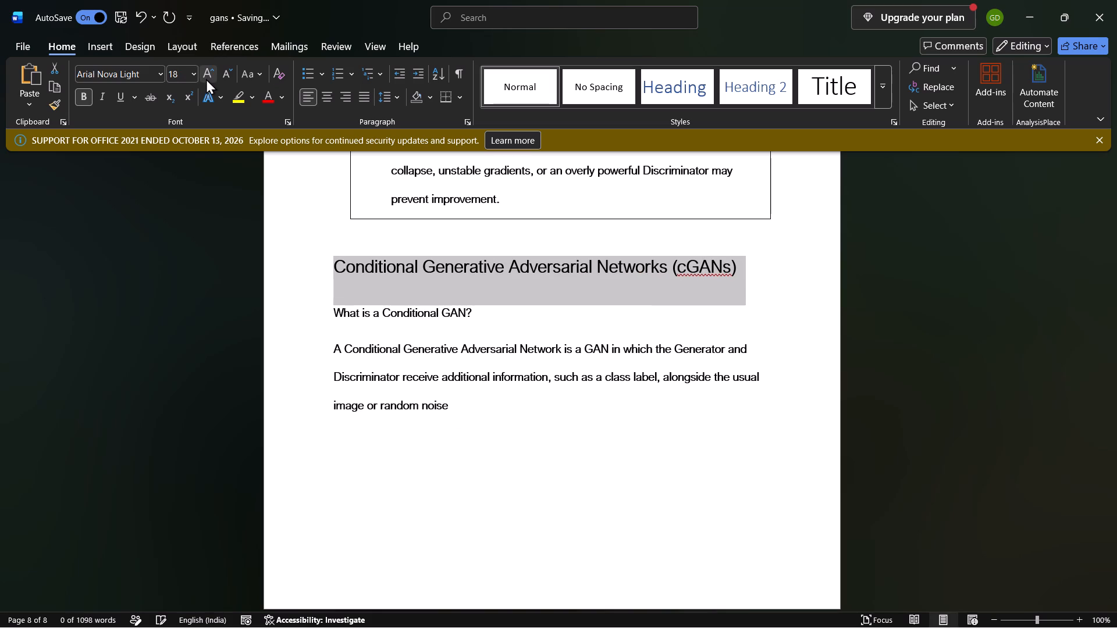
click(333, 267)
drag(337, 306, 482, 317)
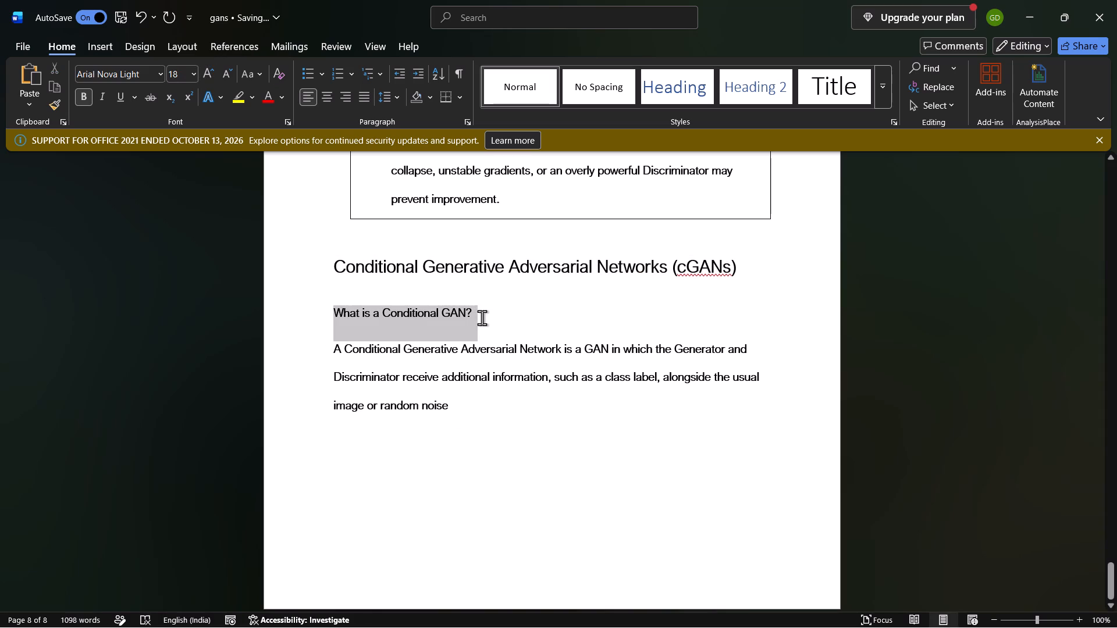
drag(482, 317, 485, 319)
click(431, 302)
drag(334, 269, 659, 290)
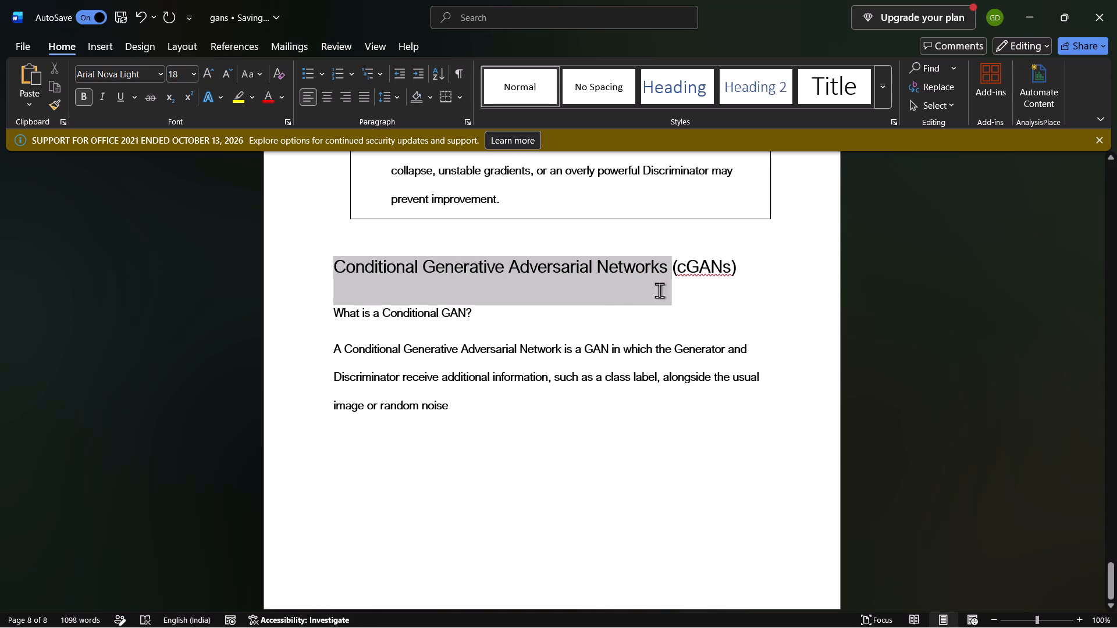
drag(659, 290, 750, 279)
click(207, 67)
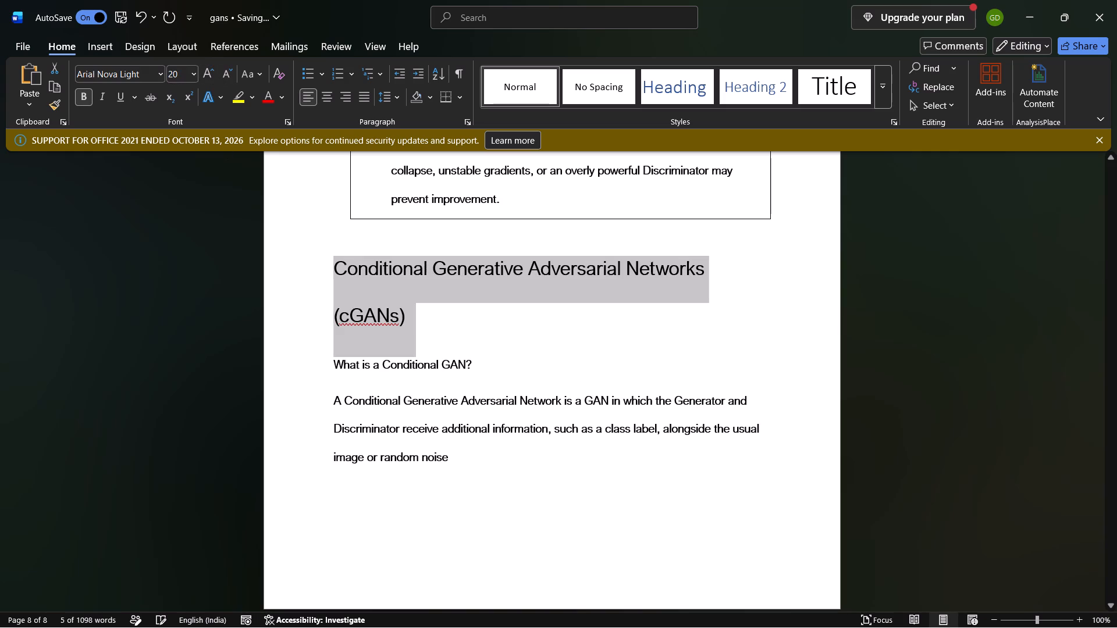
click(316, 298)
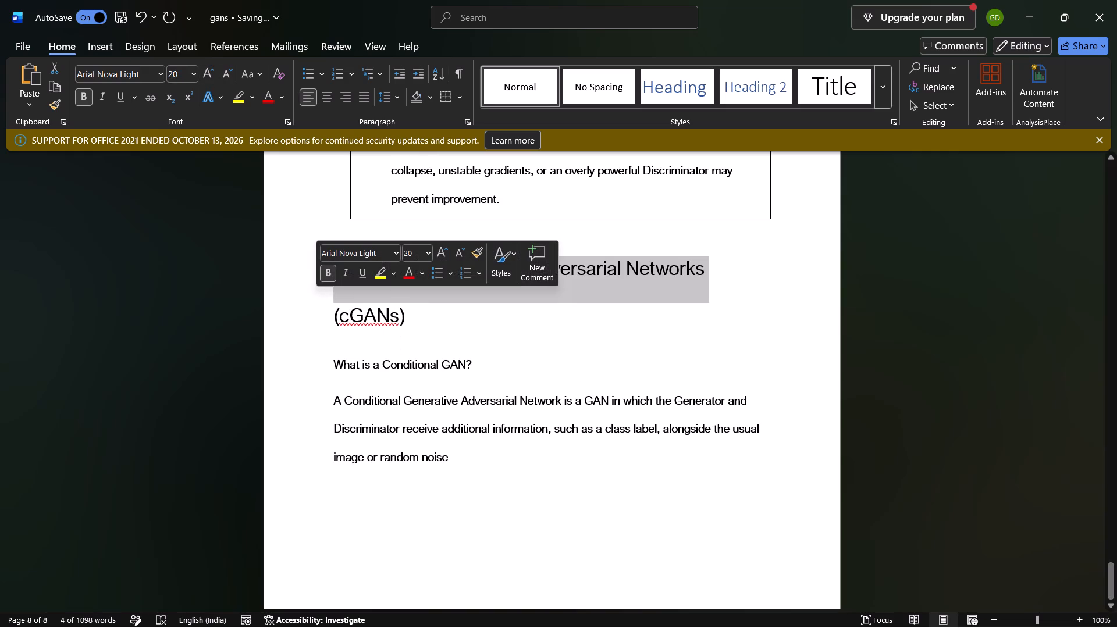
Center the two-line title "Conditional Generative Adversarial Networks (cGANs)" in the gans document.
click(308, 316)
click(349, 269)
click(308, 310)
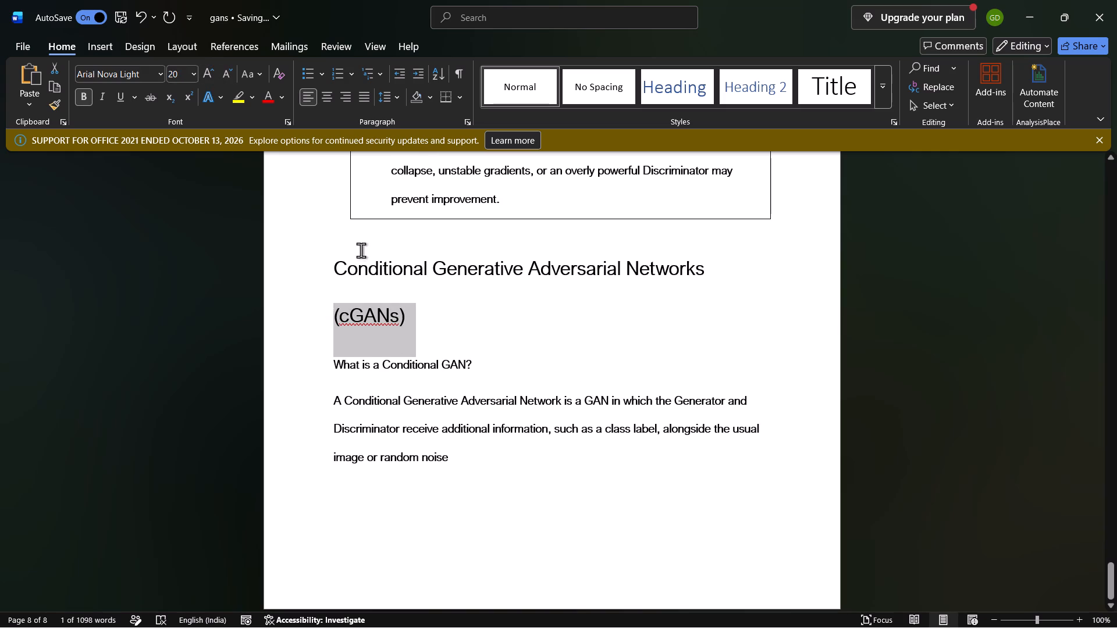
drag(323, 259, 417, 307)
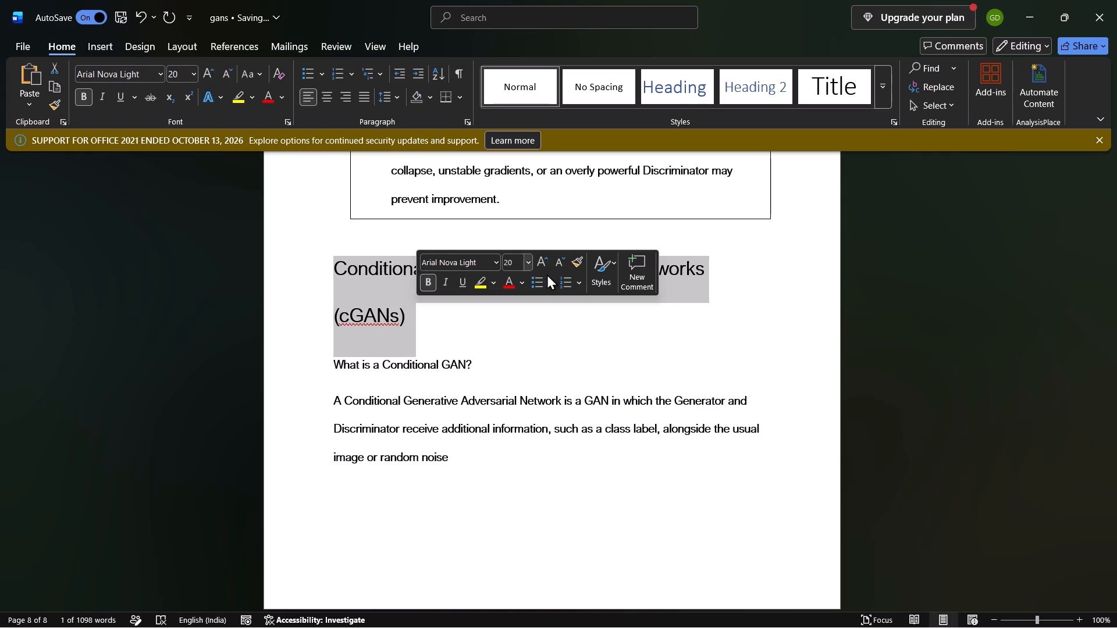
click(578, 286)
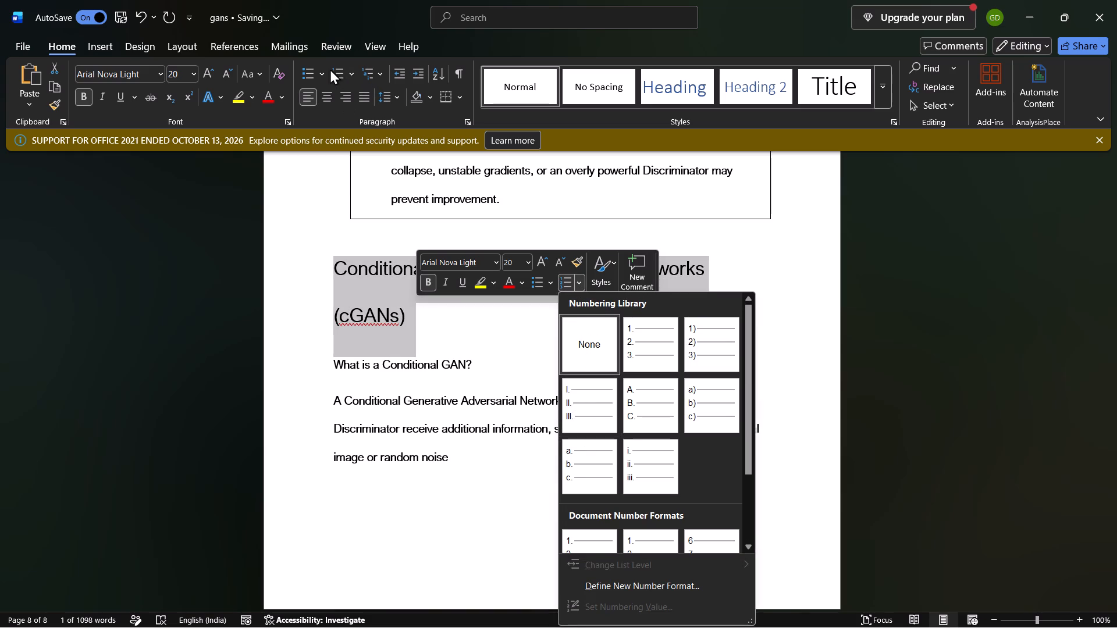
click(326, 96)
click(444, 295)
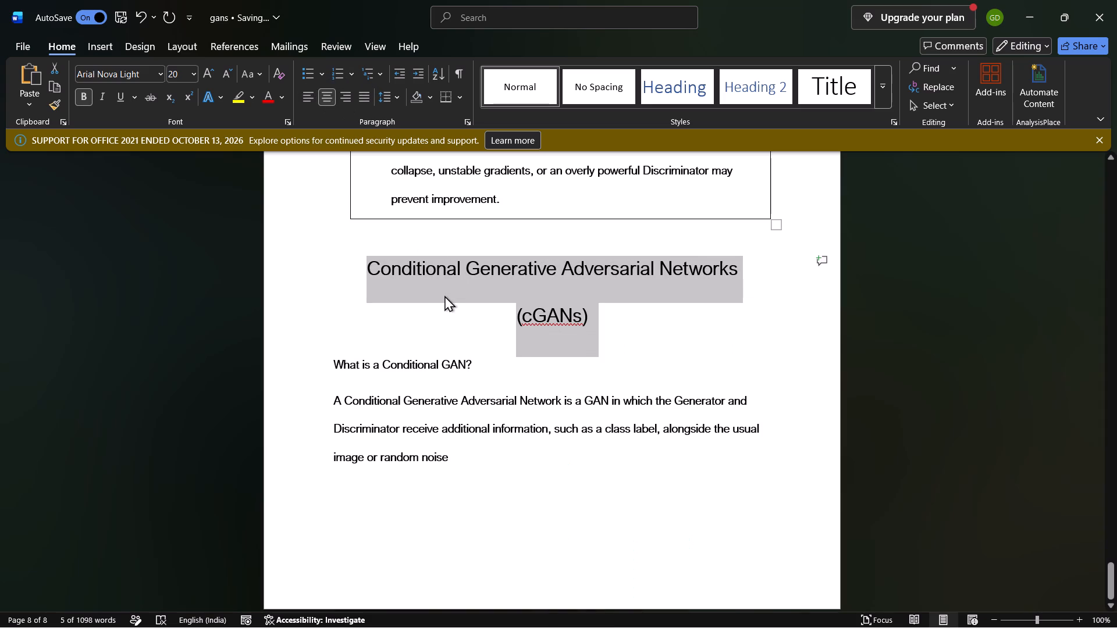
Color the title "Conditional Generative Adversarial Networks (cGANs)" red and highlight it in yellow.
drag(370, 267, 627, 320)
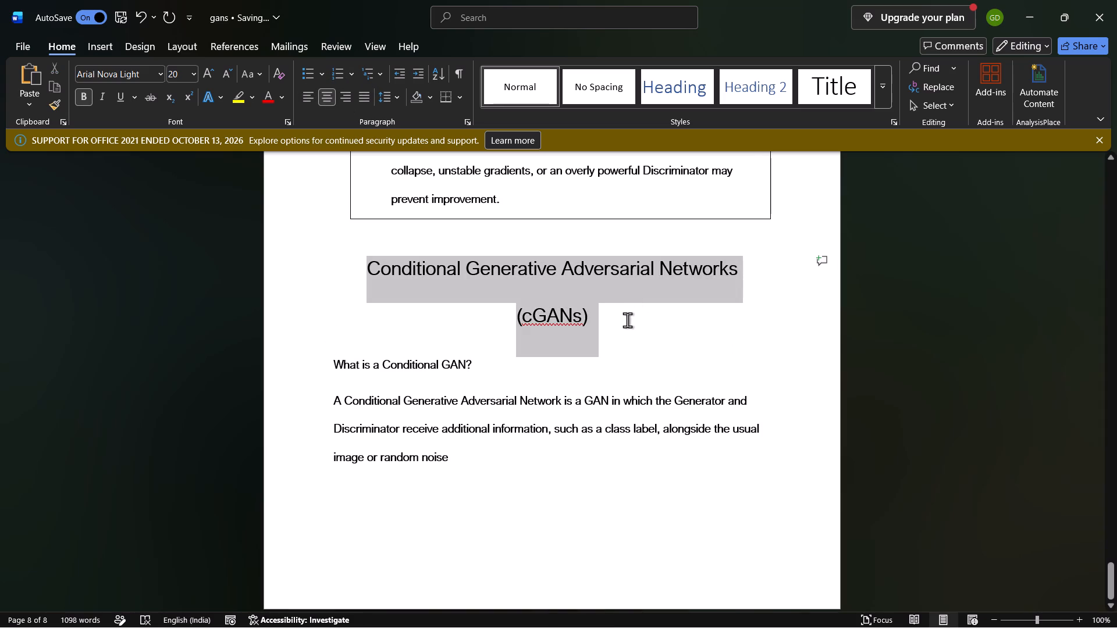
drag(627, 320, 627, 320)
click(276, 96)
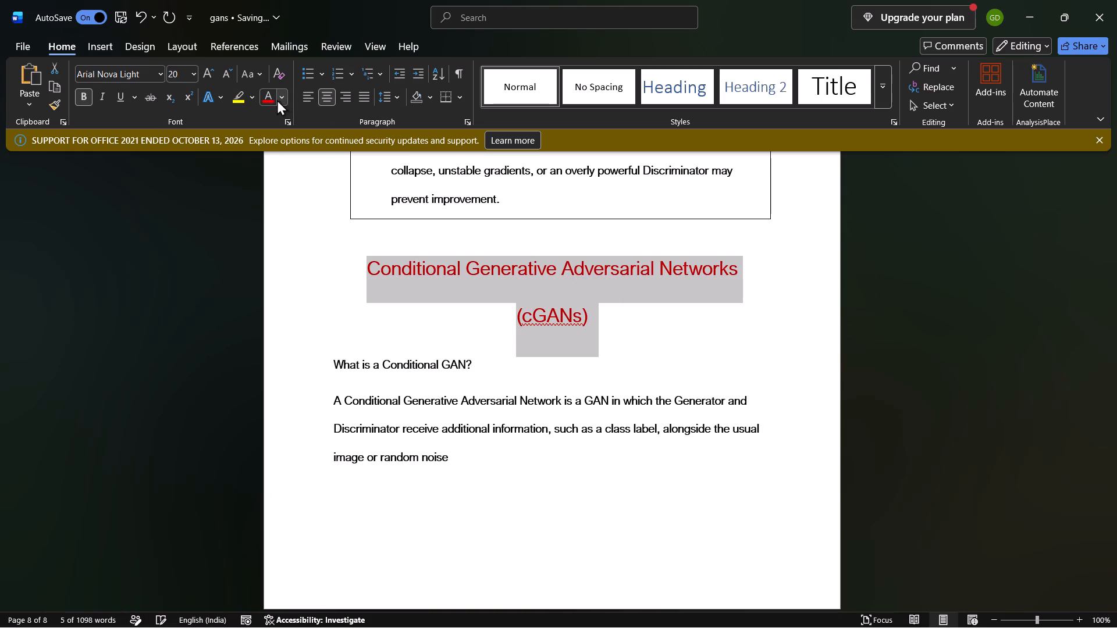
click(287, 99)
click(279, 97)
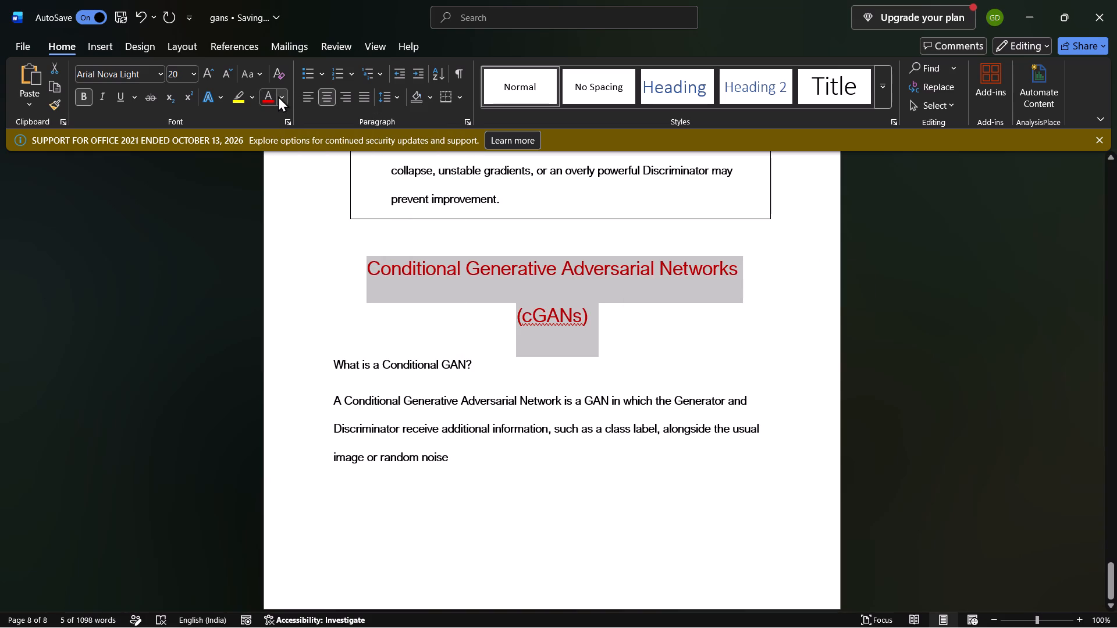
click(248, 94)
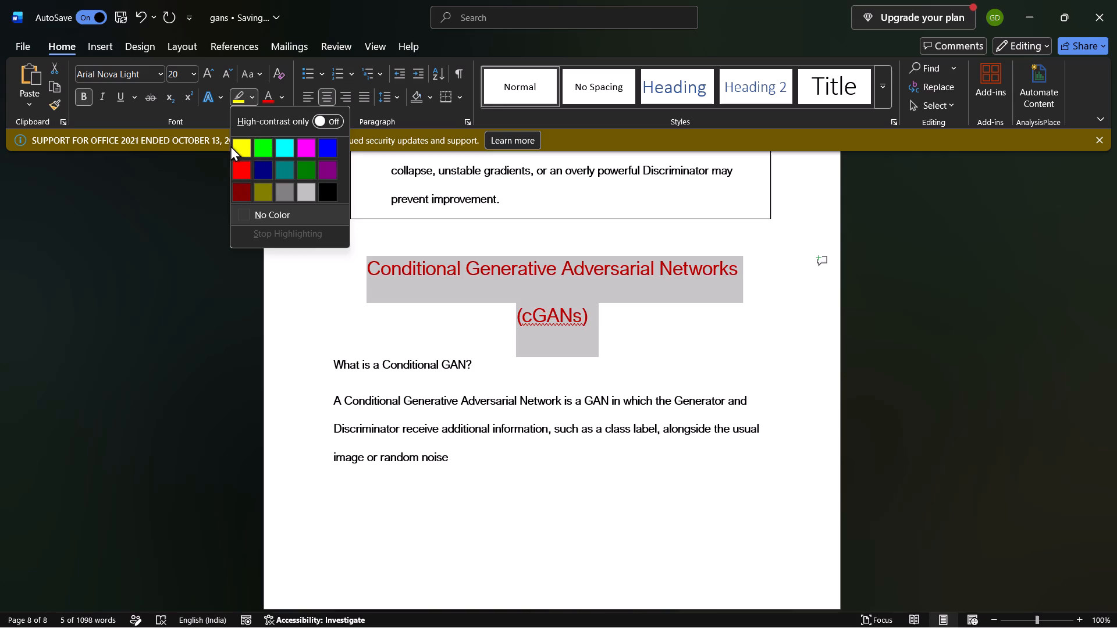
click(244, 148)
click(432, 300)
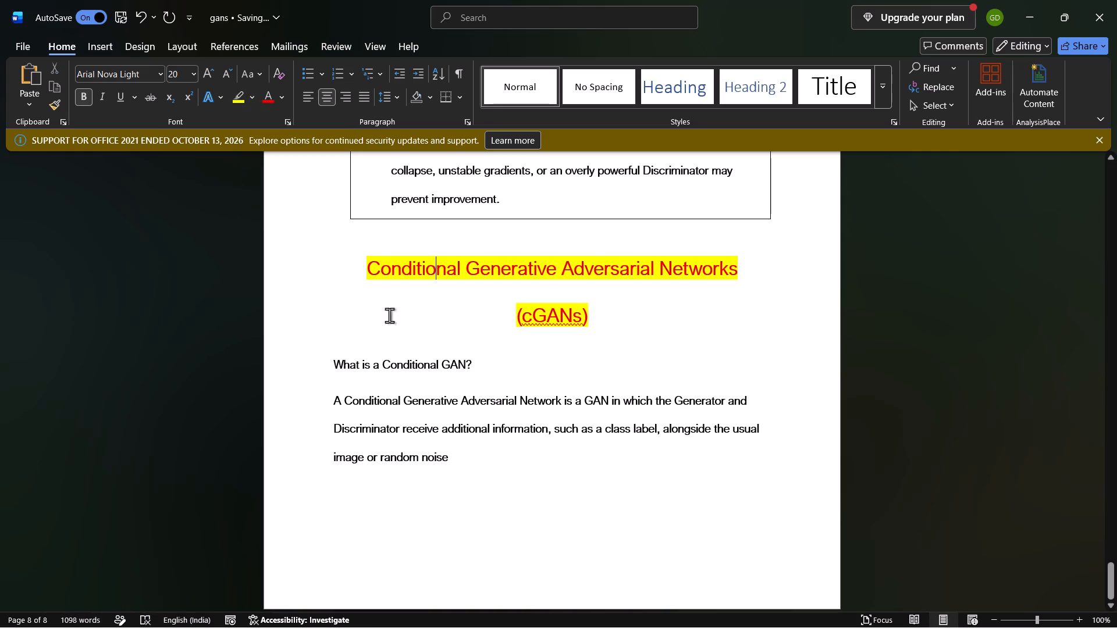
Highlight the heading "What is a Conditional GAN?" in yellow.
drag(329, 362, 471, 360)
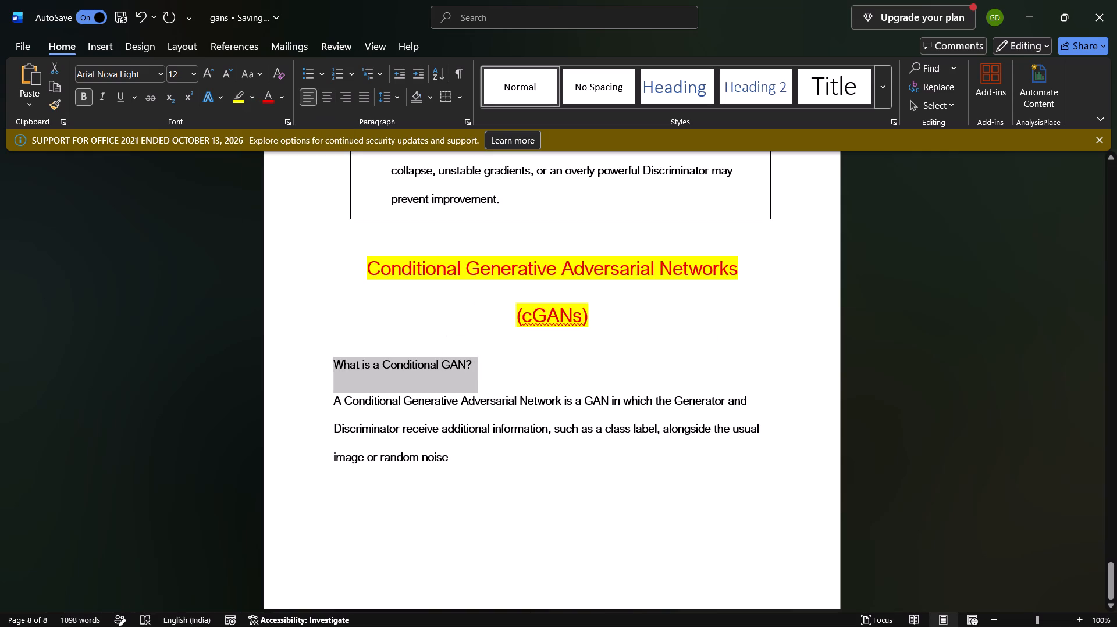
click(242, 95)
click(369, 330)
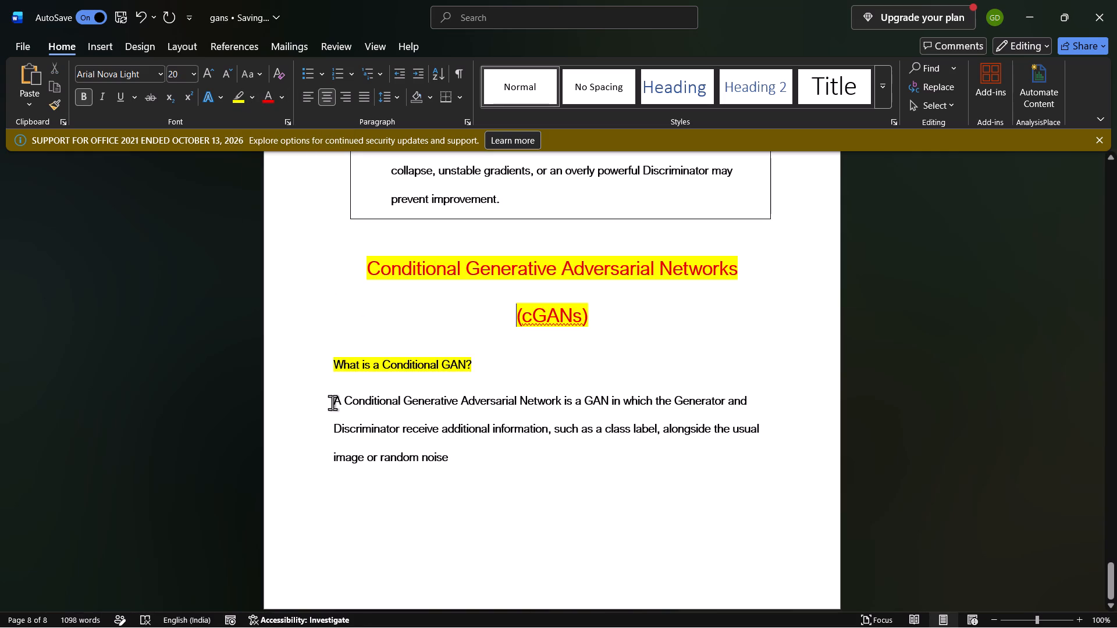
drag(314, 402, 529, 385)
click(529, 385)
Switch to the cGANs introduction PDF in Chrome and read the Fashion-MNIST Example section and its bullets on page 3.
key(alt+Tab)
click(472, 274)
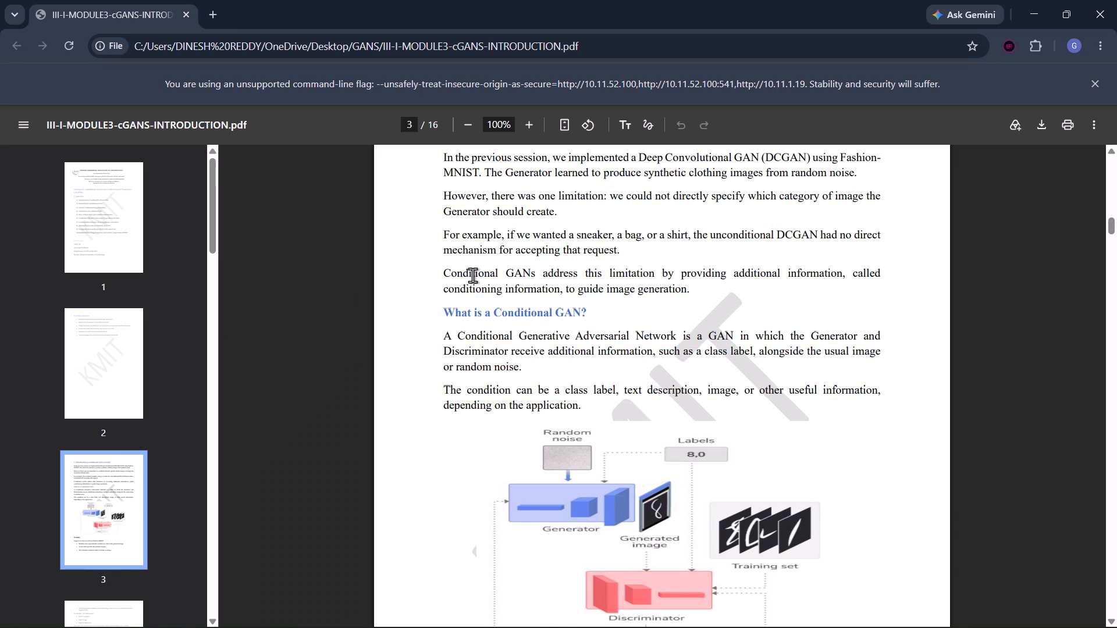
middle_drag(472, 279, 475, 284)
middle_click(519, 378)
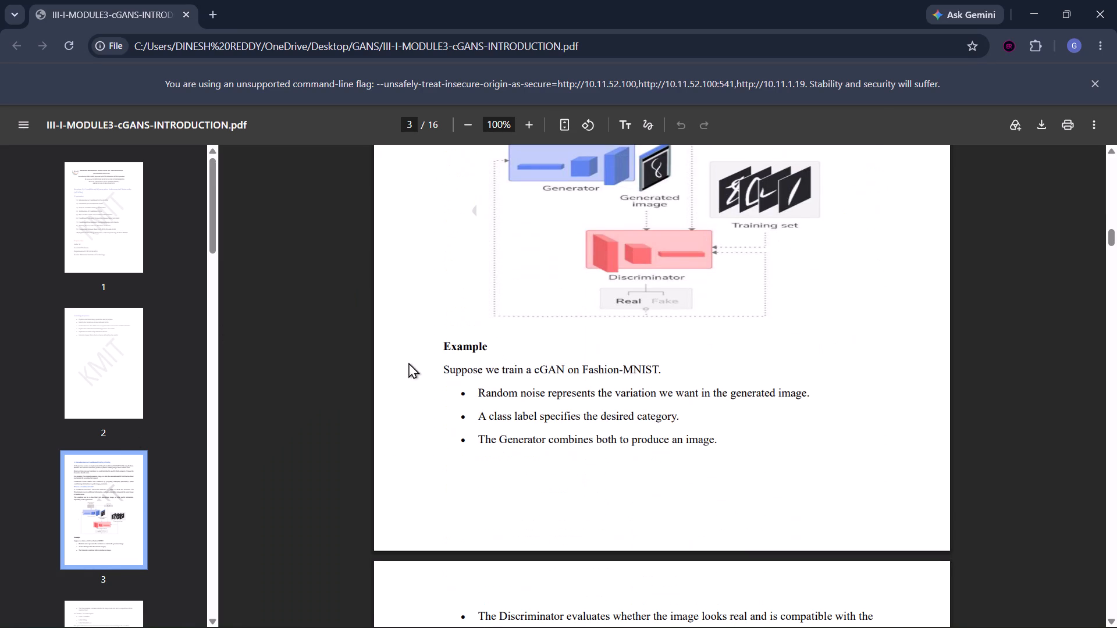
drag(457, 333, 550, 319)
click(529, 331)
drag(442, 372, 673, 369)
click(674, 367)
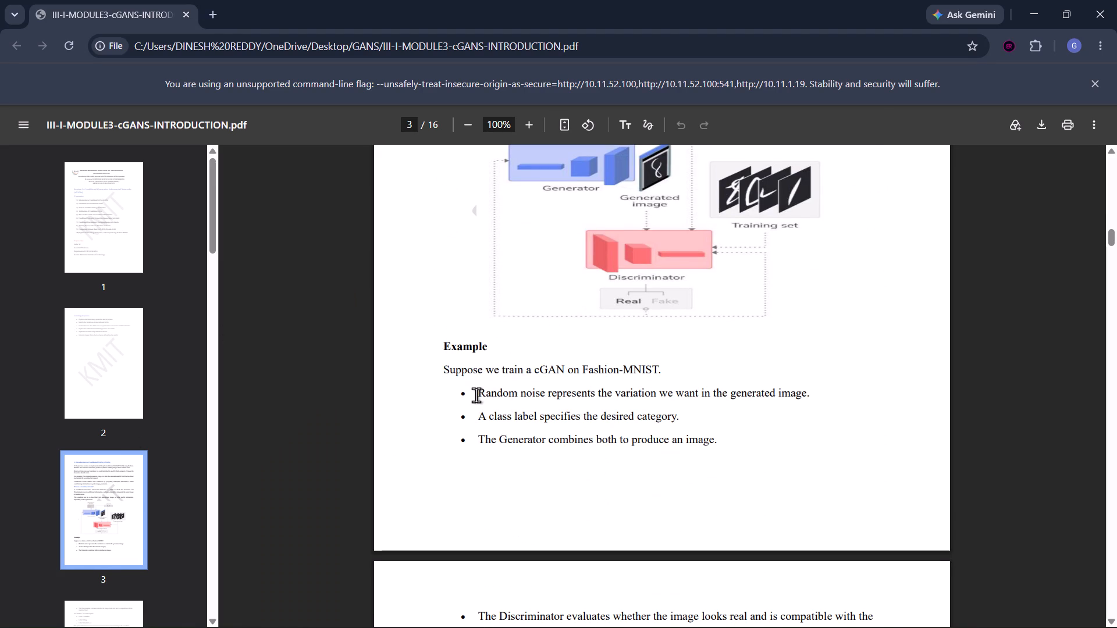
drag(476, 395, 685, 397)
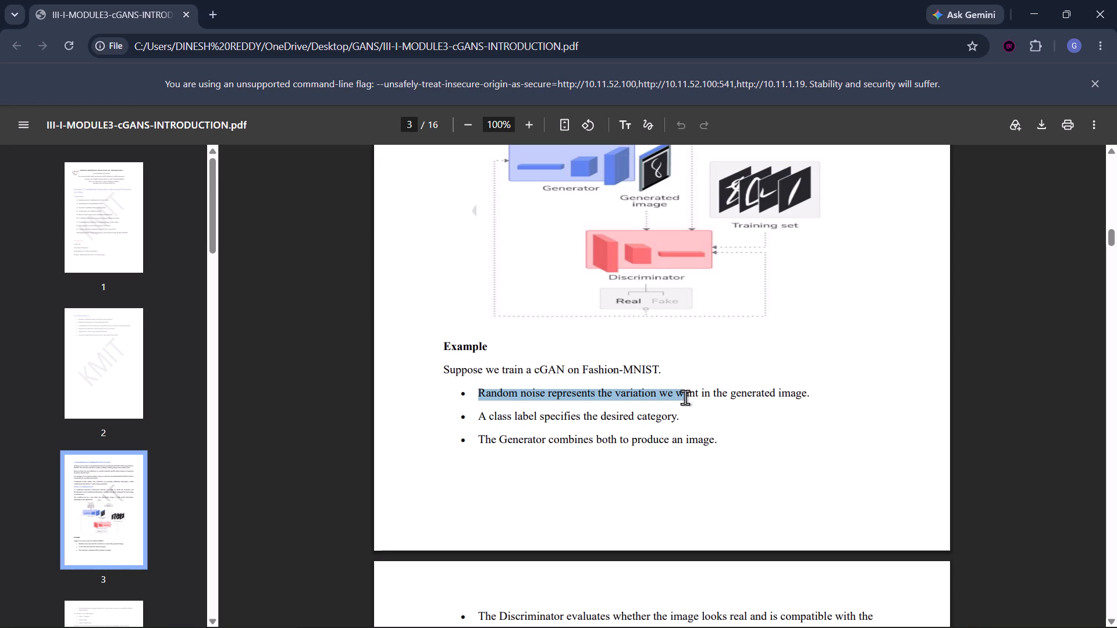
drag(685, 397, 811, 389)
click(811, 389)
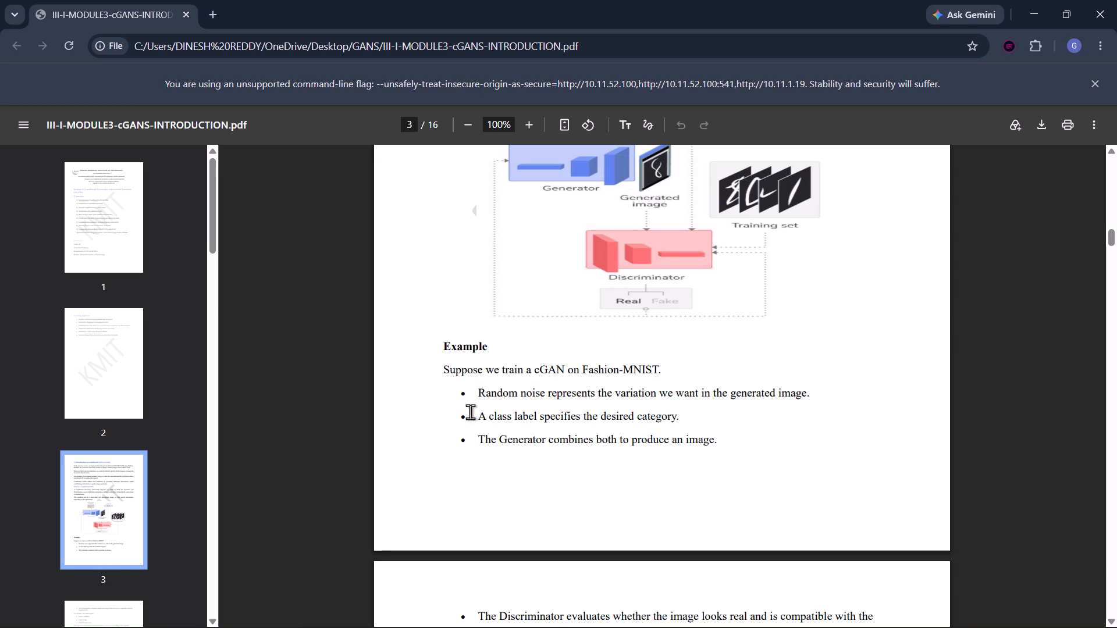
drag(488, 393, 515, 388)
drag(515, 388, 806, 397)
drag(806, 397, 798, 401)
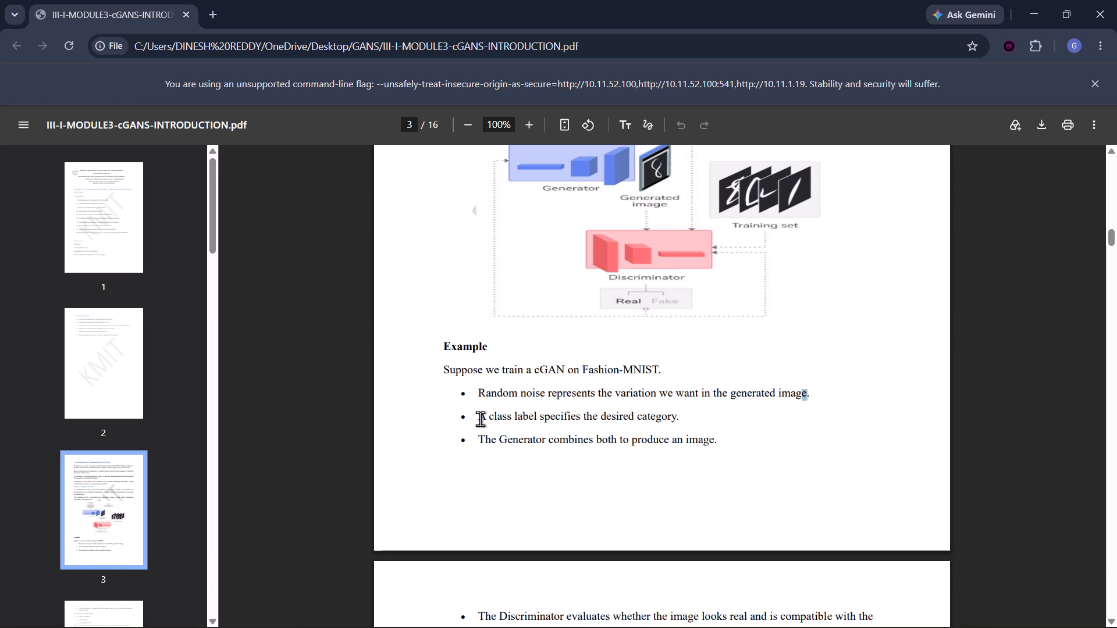
drag(480, 419, 642, 406)
click(642, 406)
drag(484, 390, 672, 383)
click(672, 381)
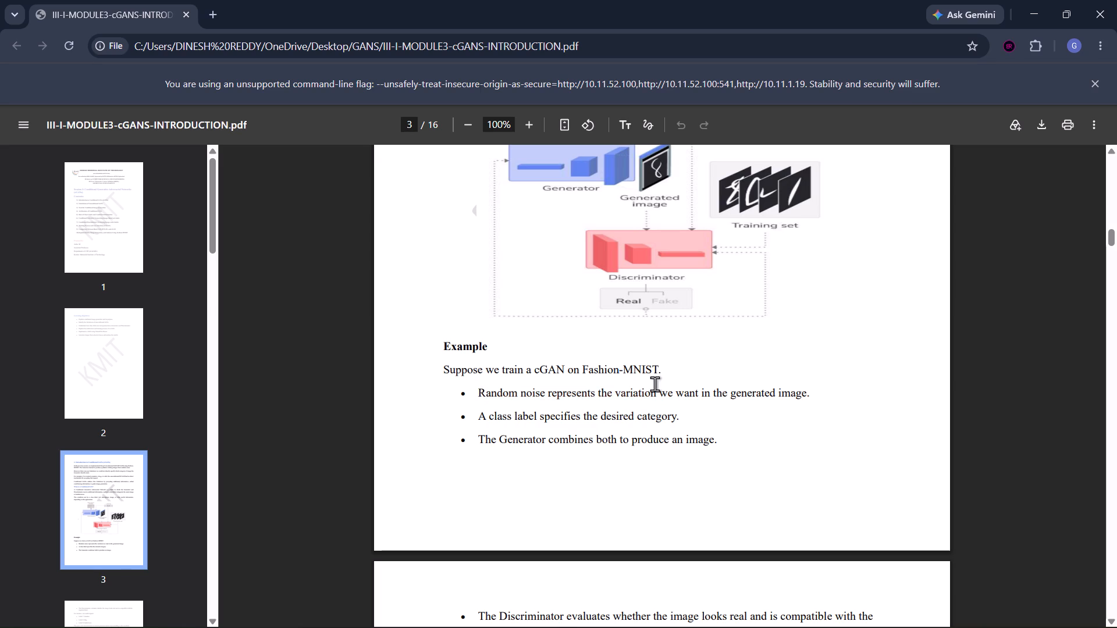
drag(484, 402, 664, 378)
click(666, 378)
drag(470, 418, 631, 406)
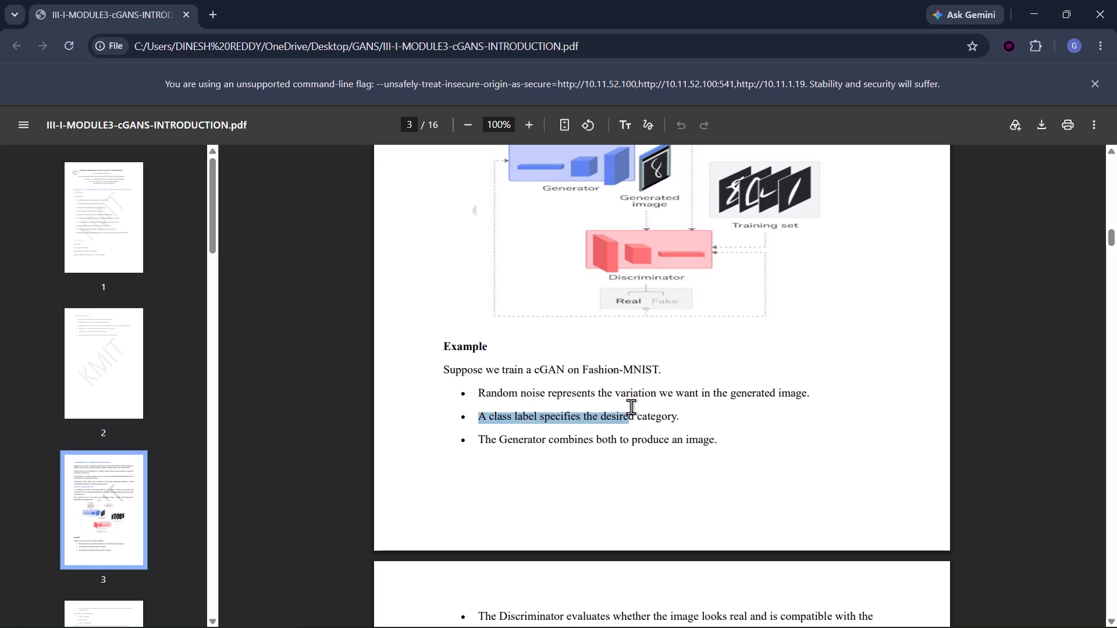
drag(631, 406, 687, 408)
click(687, 408)
drag(479, 436, 480, 436)
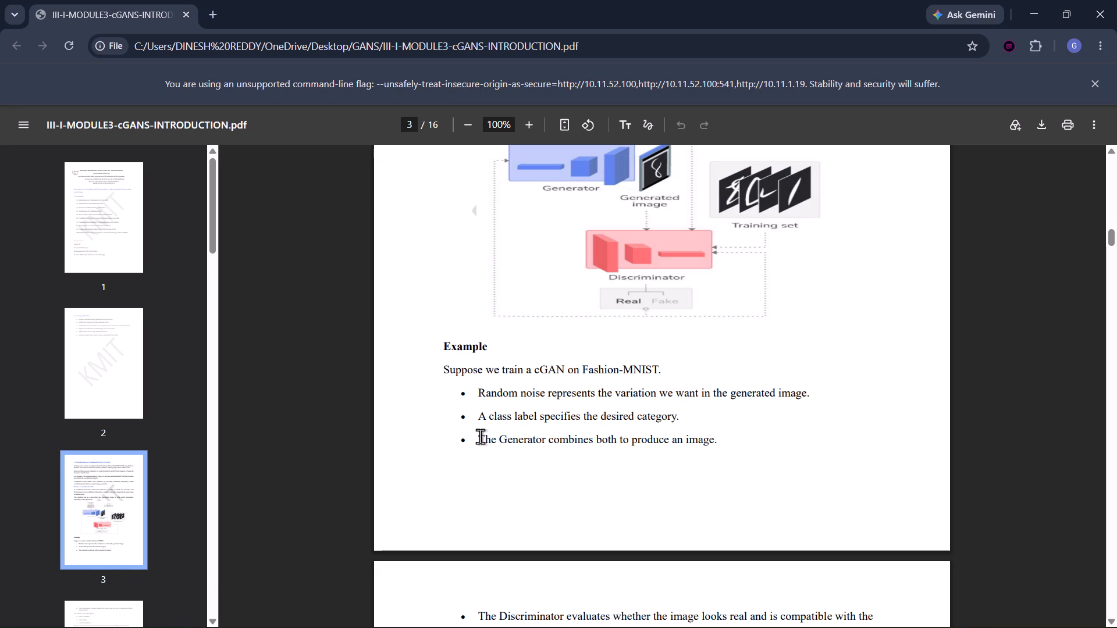
drag(480, 436, 670, 447)
click(670, 447)
Read the Example's Generator bullet and its continuation on page 4 about the Discriminator evaluating the image and supplied label.
middle_drag(577, 410, 580, 416)
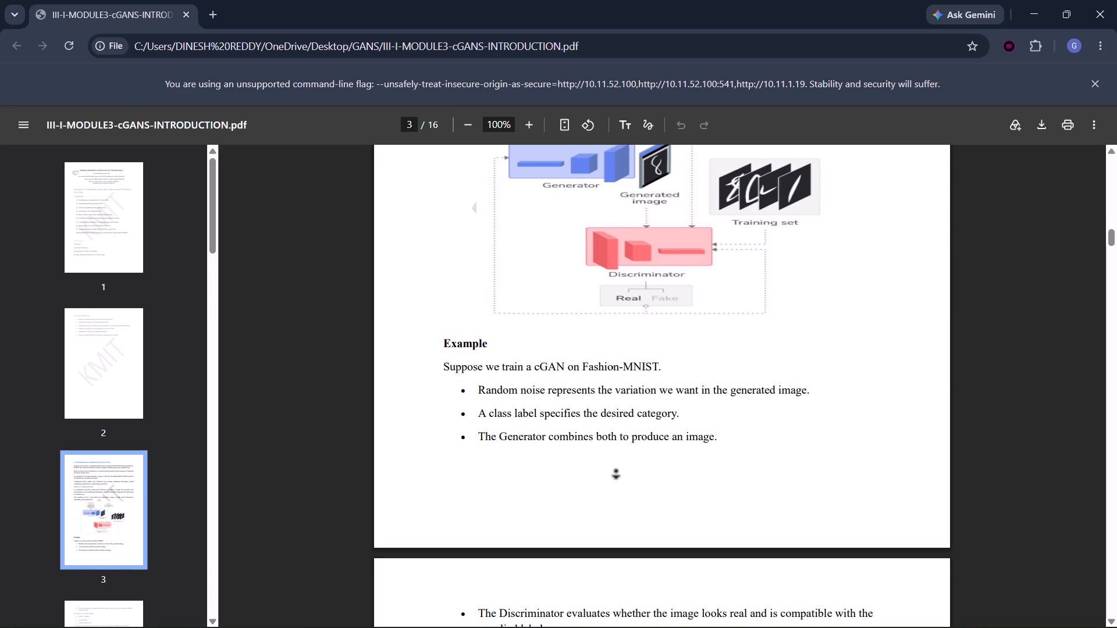
middle_click(617, 472)
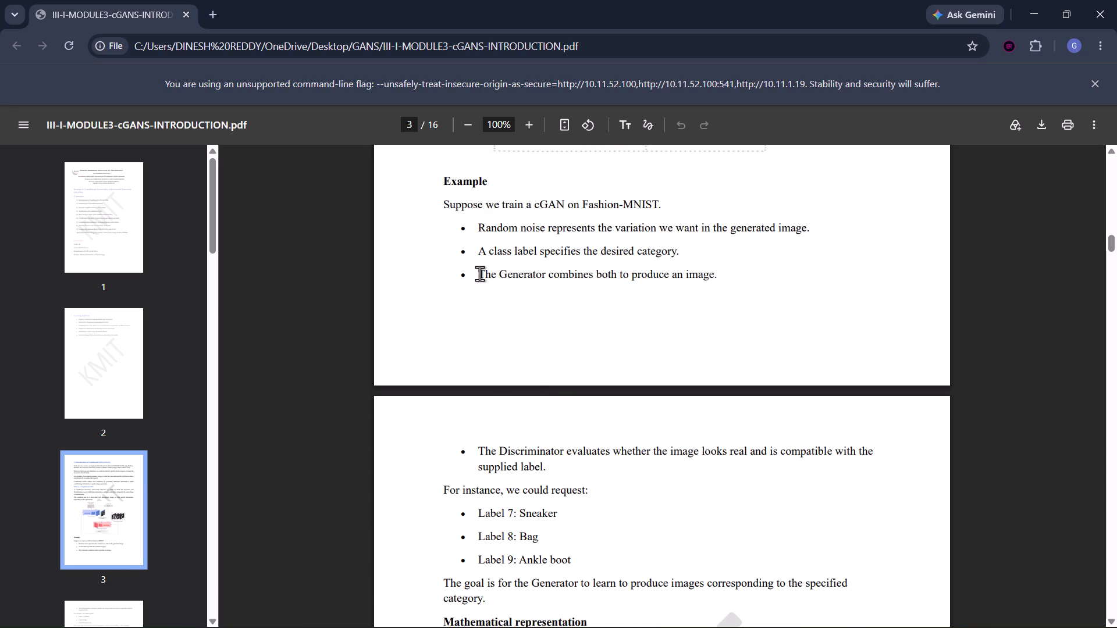
drag(479, 273, 794, 276)
click(794, 276)
middle_drag(600, 412, 604, 426)
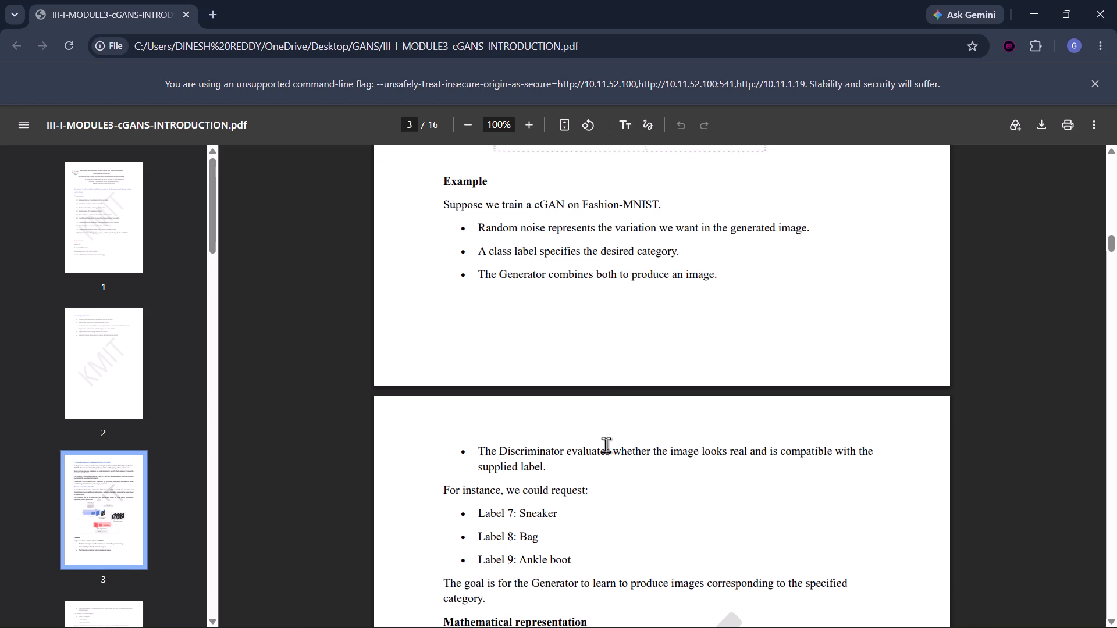
middle_click(607, 448)
middle_click(616, 490)
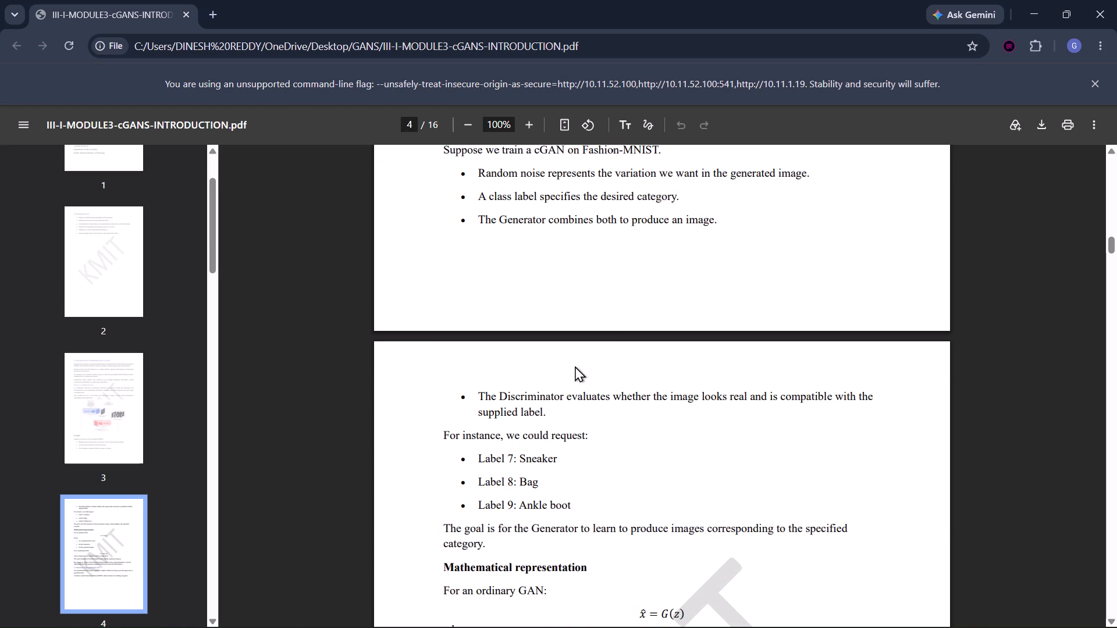
drag(473, 394, 950, 397)
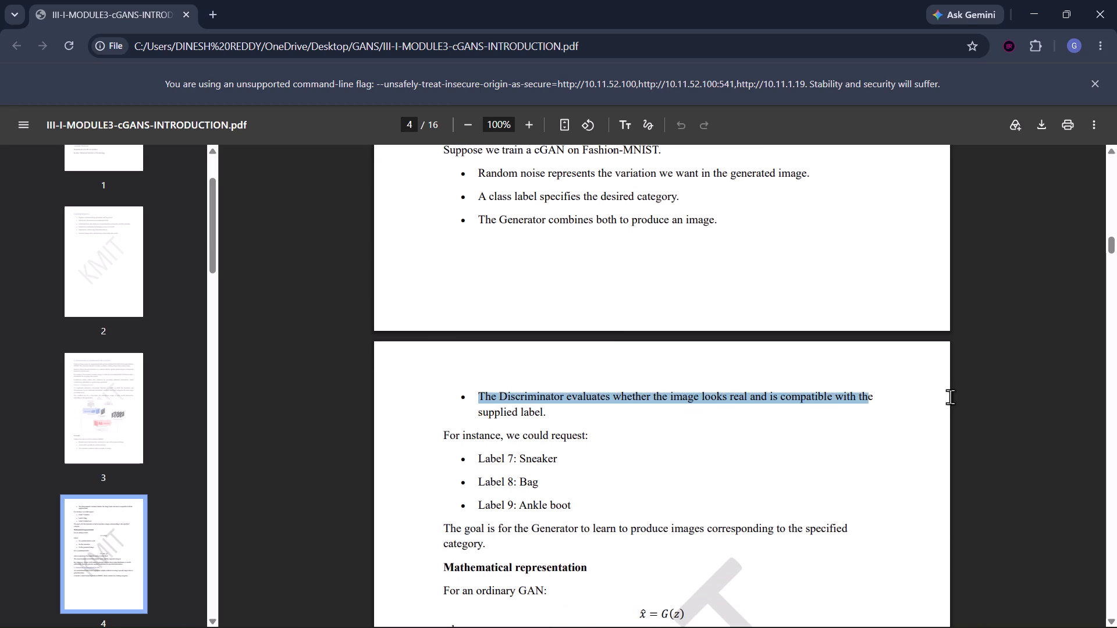
drag(950, 397, 942, 401)
middle_click(719, 438)
Copy the Example section from the PDF, from its heading through the Discriminator bullet ending in "supplied label".
click(491, 384)
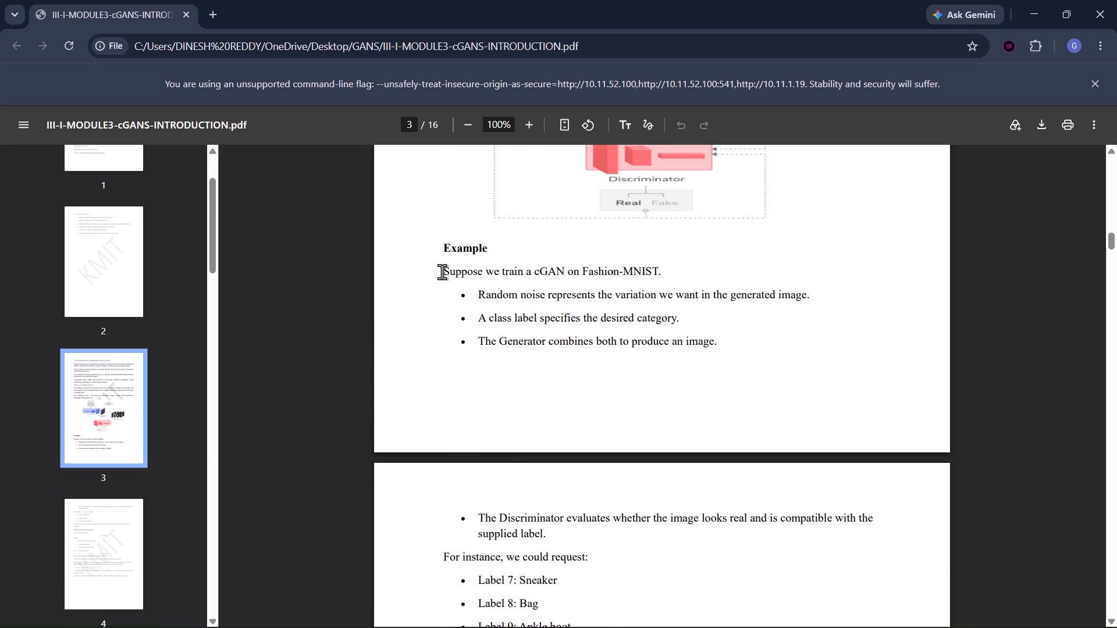
drag(437, 245, 538, 522)
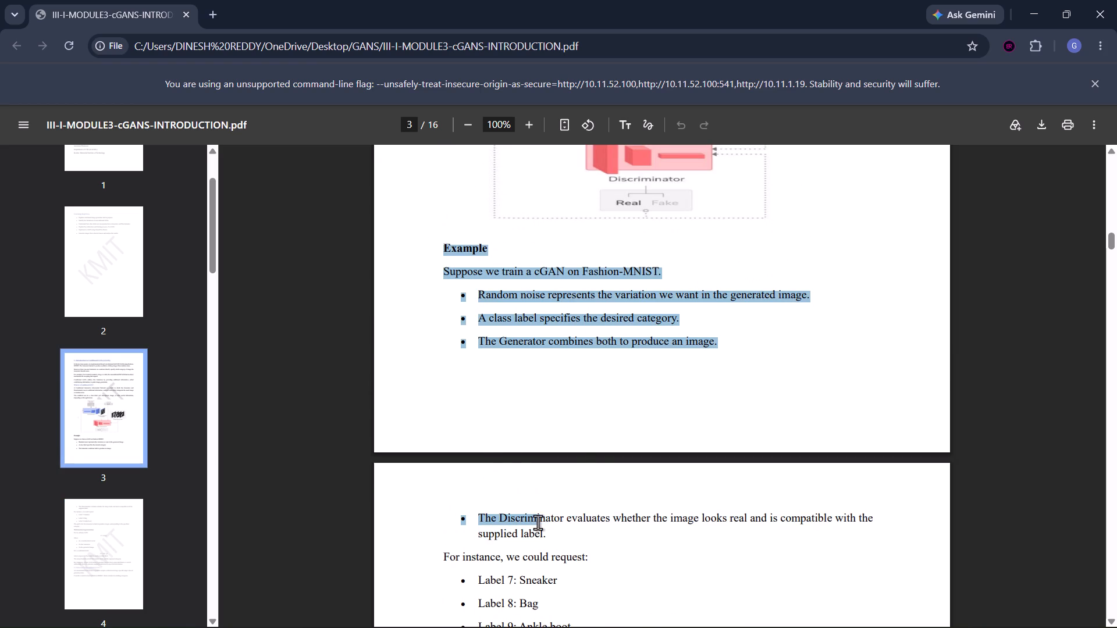
drag(538, 522, 542, 536)
key(ctrl+c)
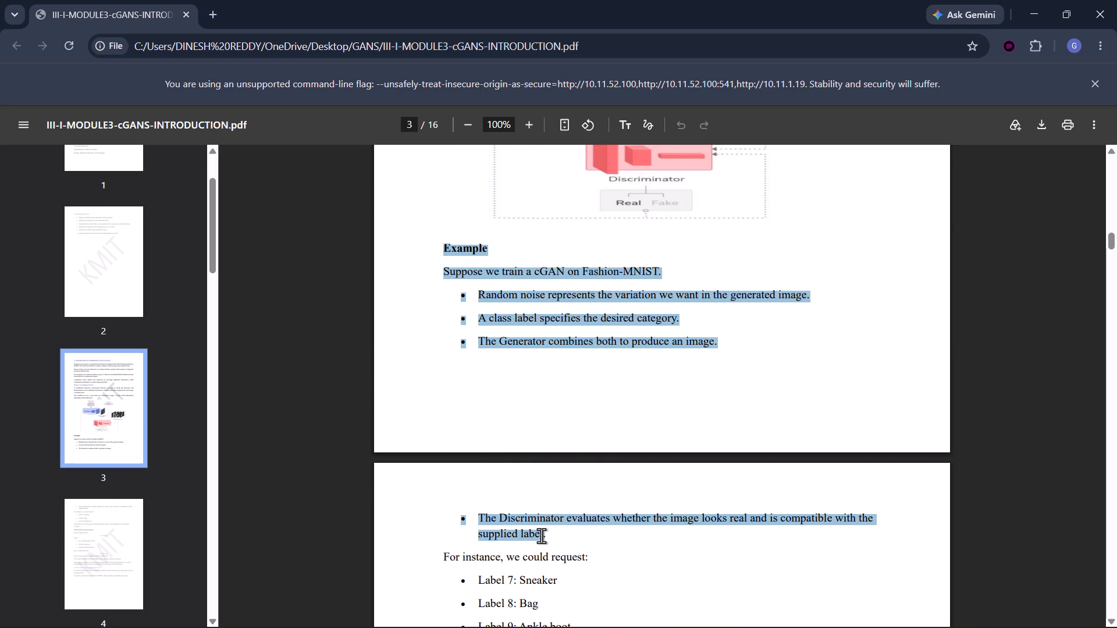
key(space)
Switch to the gans Word document, insert a single-cell table below the Conditional GAN definition, and paste the copied Example into it.
key(alt+Tab)
click(389, 490)
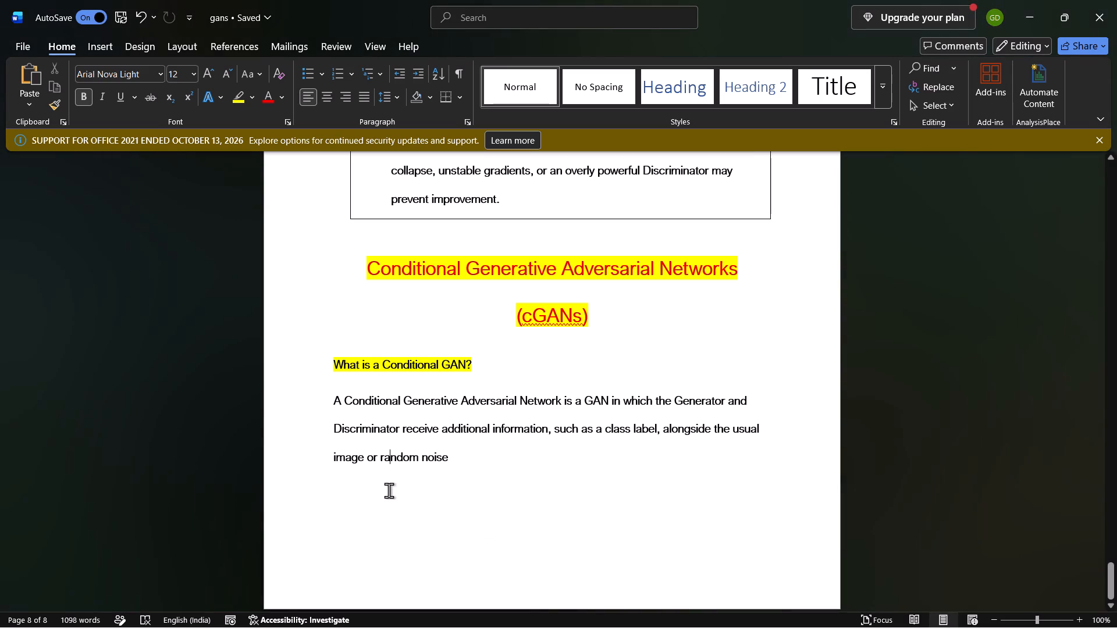
click(487, 459)
key(Return)
key(Return)
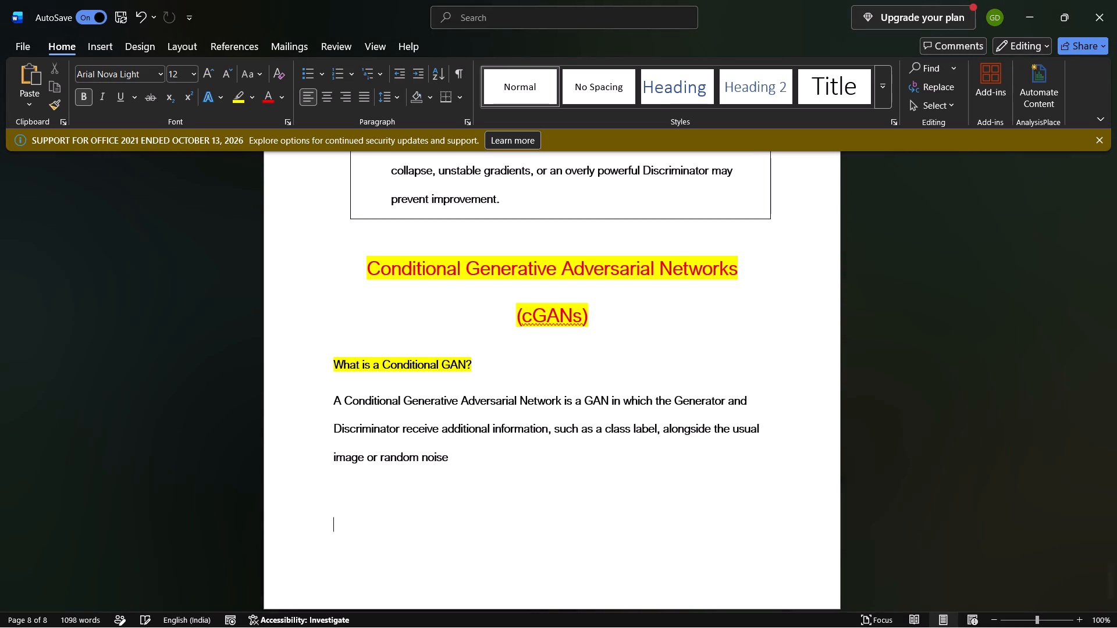
key(Return)
key(BackSpace)
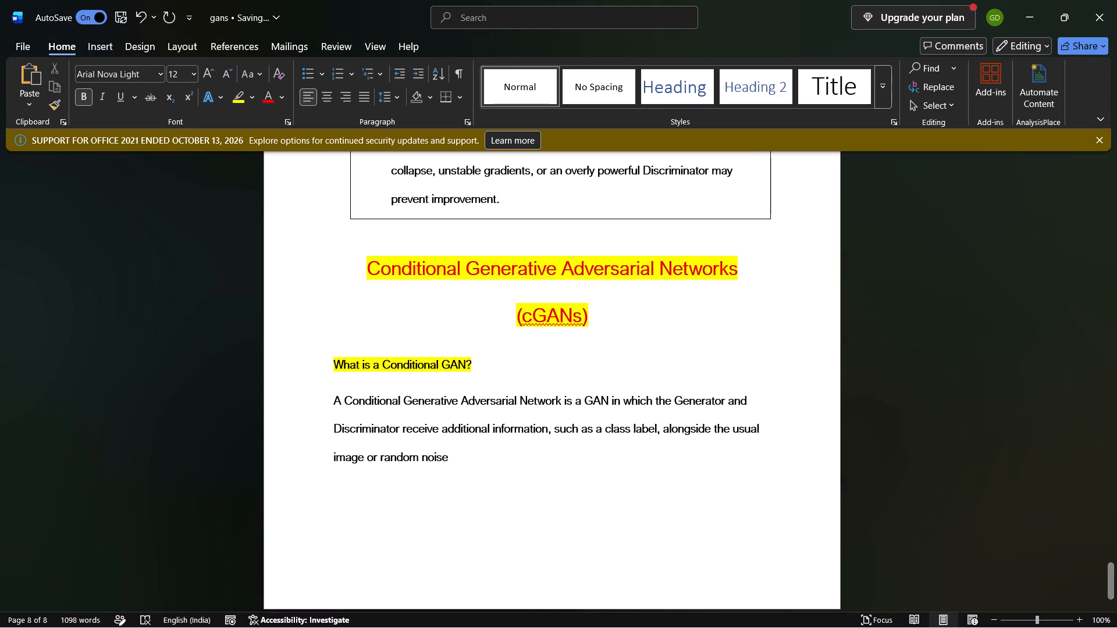
key(BackSpace)
click(111, 51)
click(119, 76)
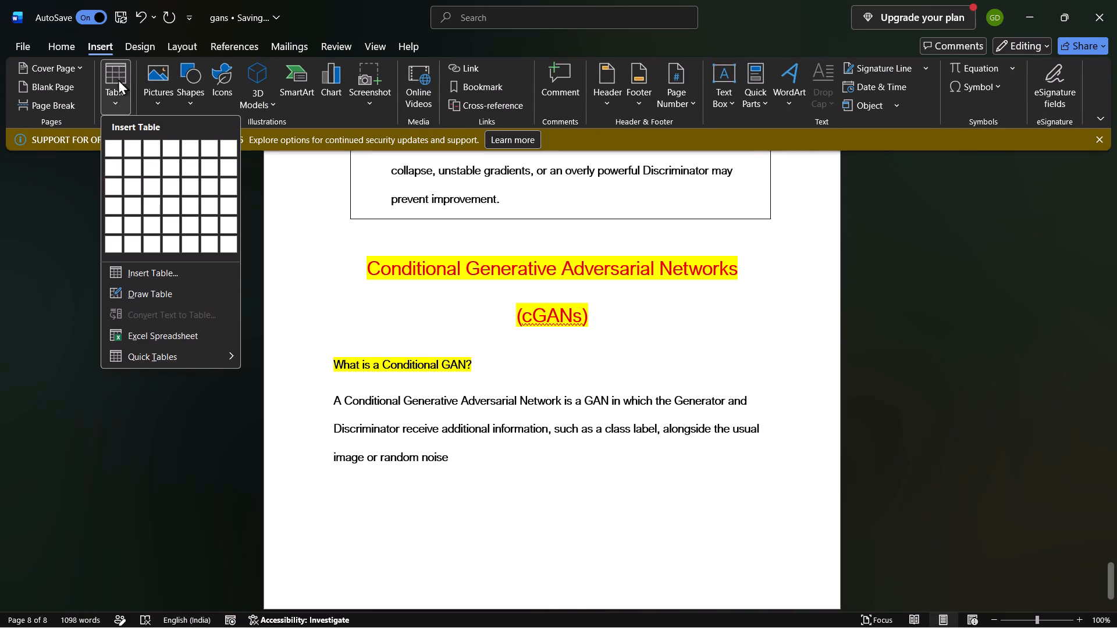
click(116, 143)
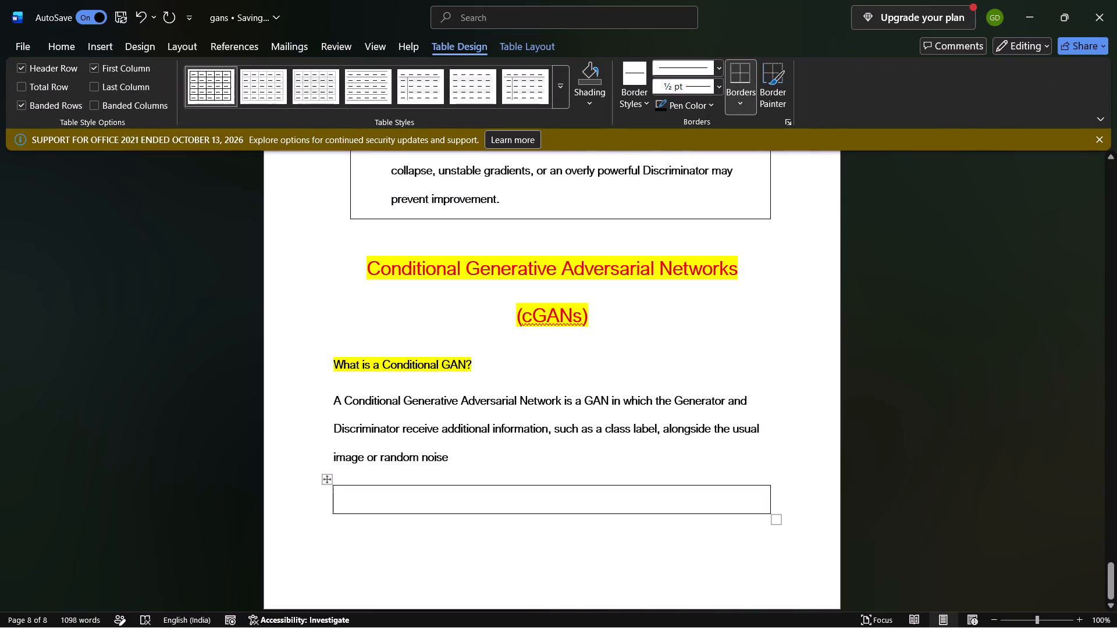
key(ctrl+v)
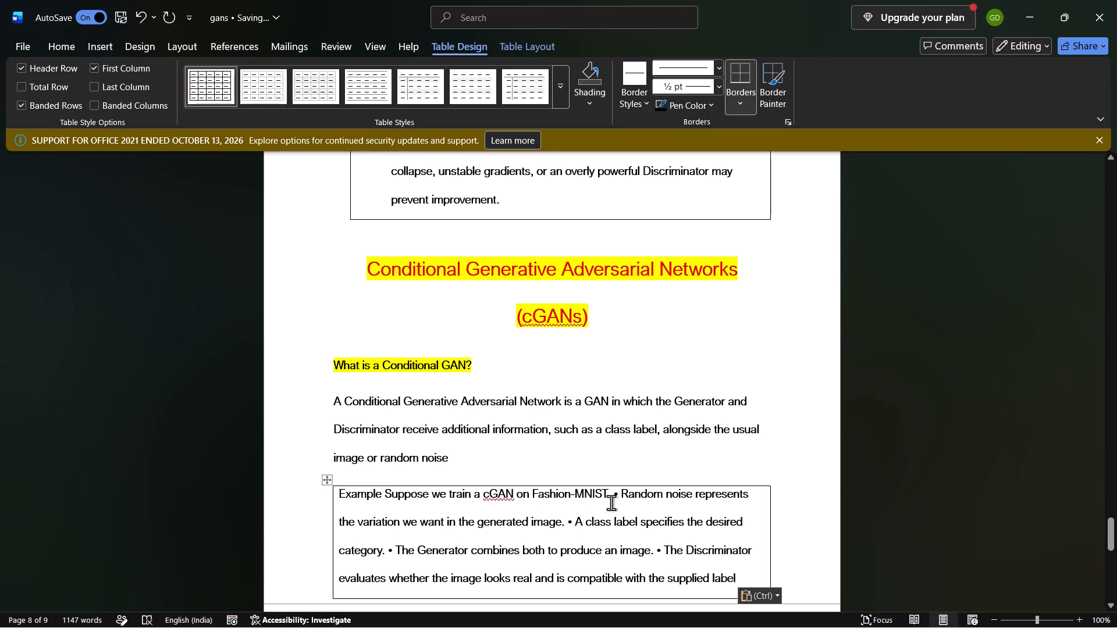
Put the text from "Random noise represents" onward on a new line as an arrow (=>) list item.
click(610, 496)
key(Return)
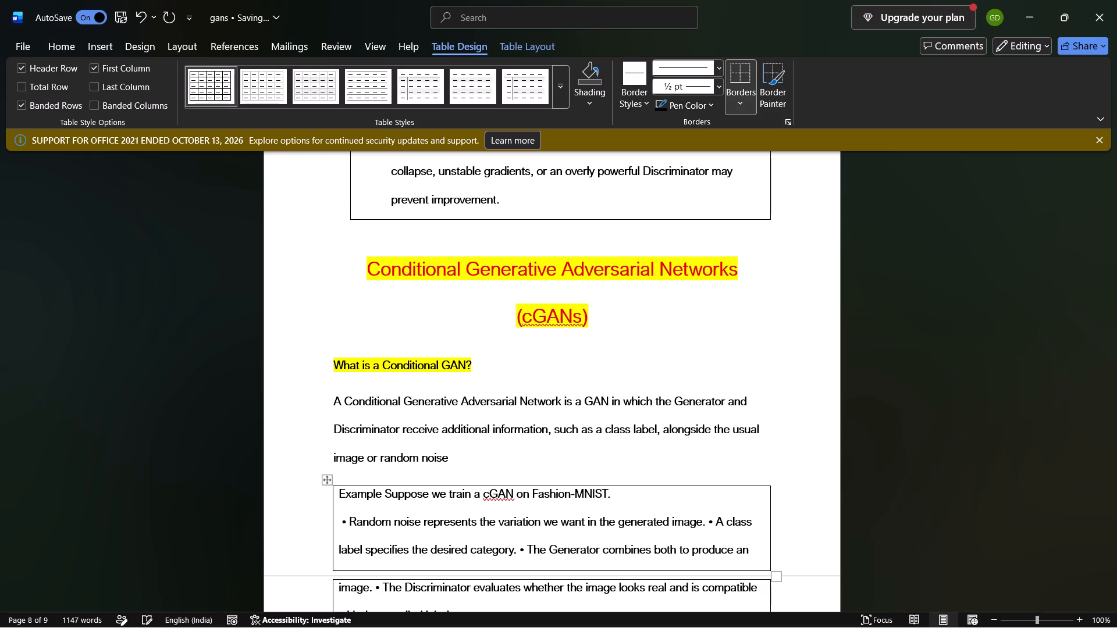
key(equal)
text(>)
key(space)
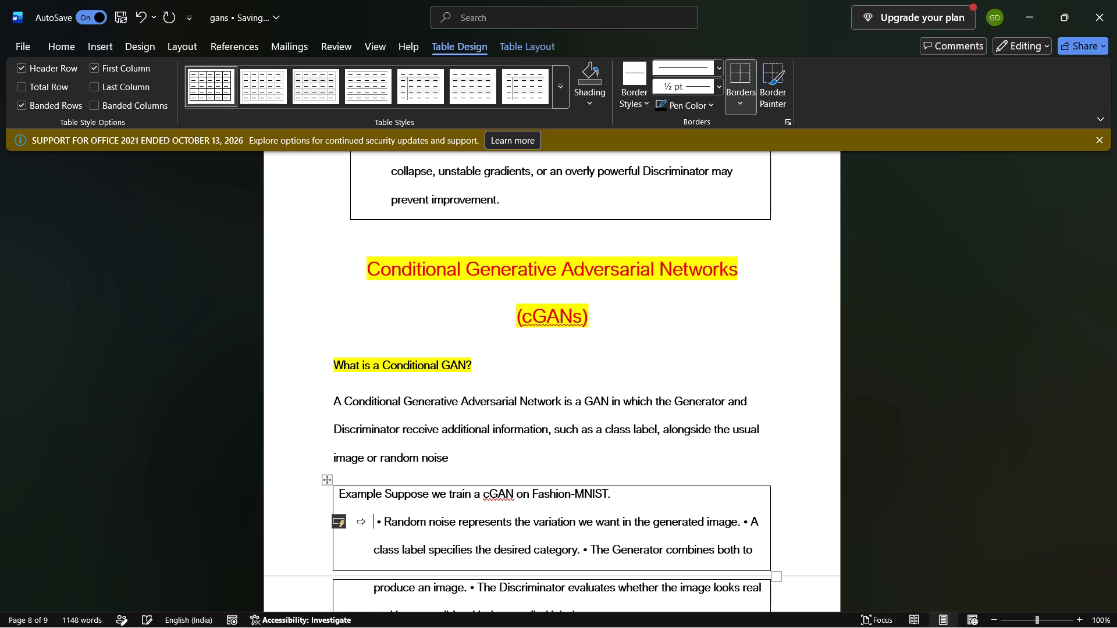
Break the text before "The Generator combines both to produce an image" so it starts its own arrow list item.
key(Down)
key(Right)
key(Right)
key(Right)
key(Right)
key(Right)
key(Right)
key(Right)
key(Right)
key(Right)
key(Right)
key(Right)
key(Right)
key(Right)
key(Right)
key(Right)
key(Right)
key(Right)
key(Right)
key(Right)
key(Right)
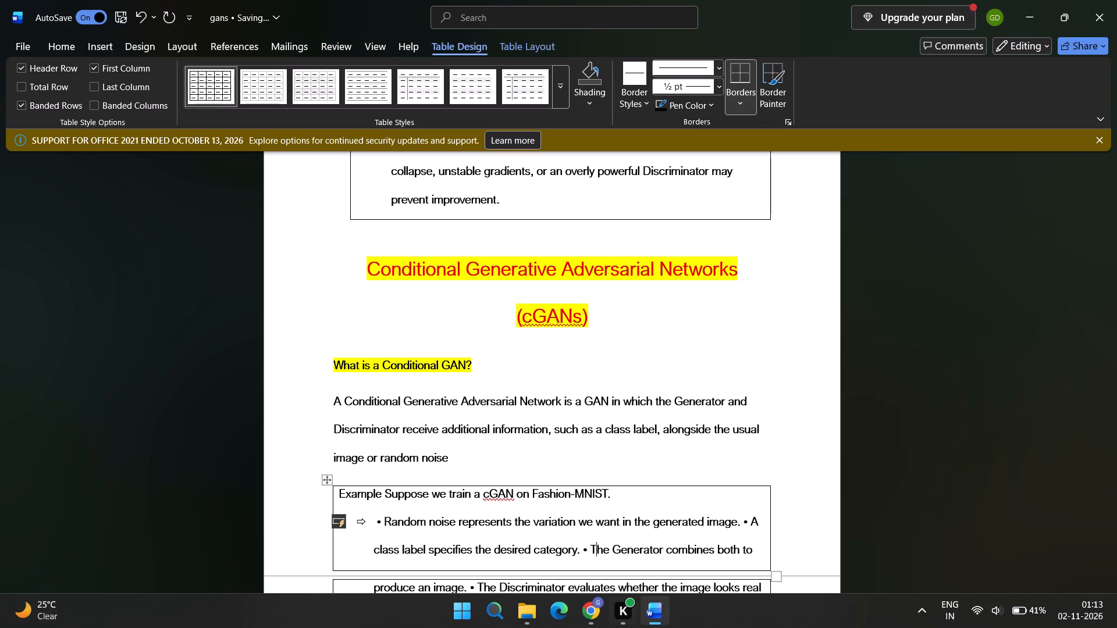
click(582, 551)
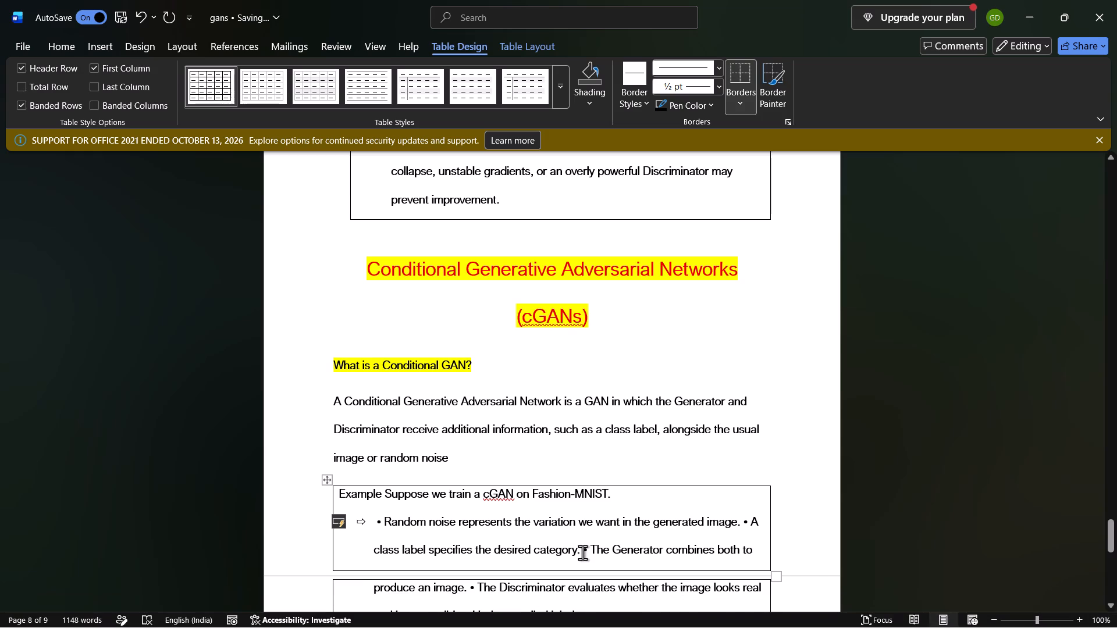
key(Return)
Break the text before "The Discriminator evaluates" so it starts its own arrow list item.
middle_drag(576, 555, 589, 576)
scroll(603, 573, down, 1)
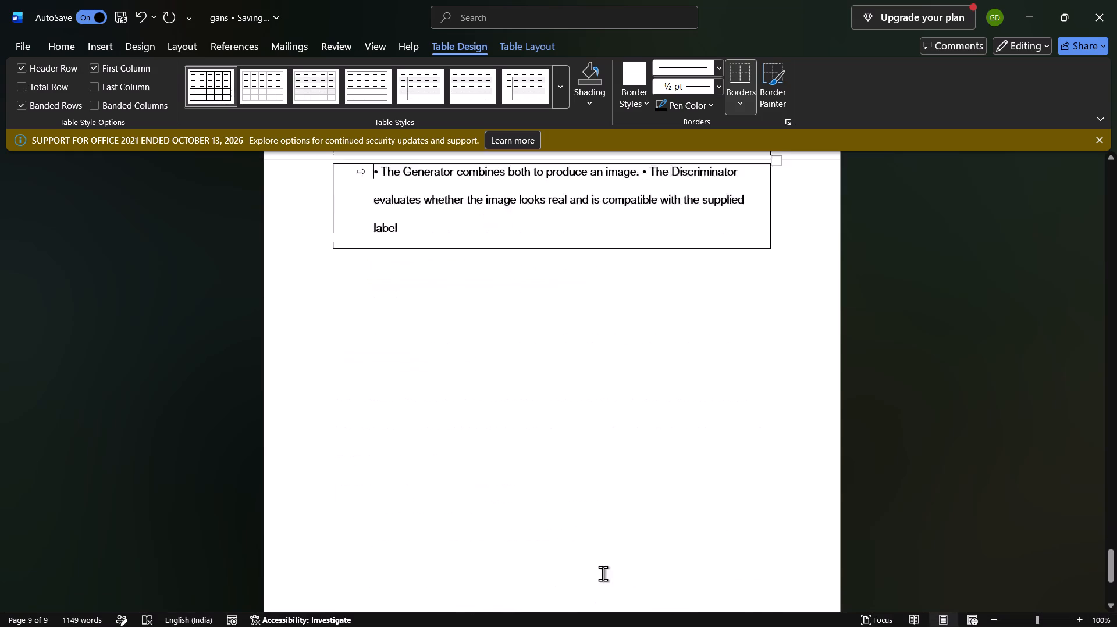
scroll(600, 192, up, 1)
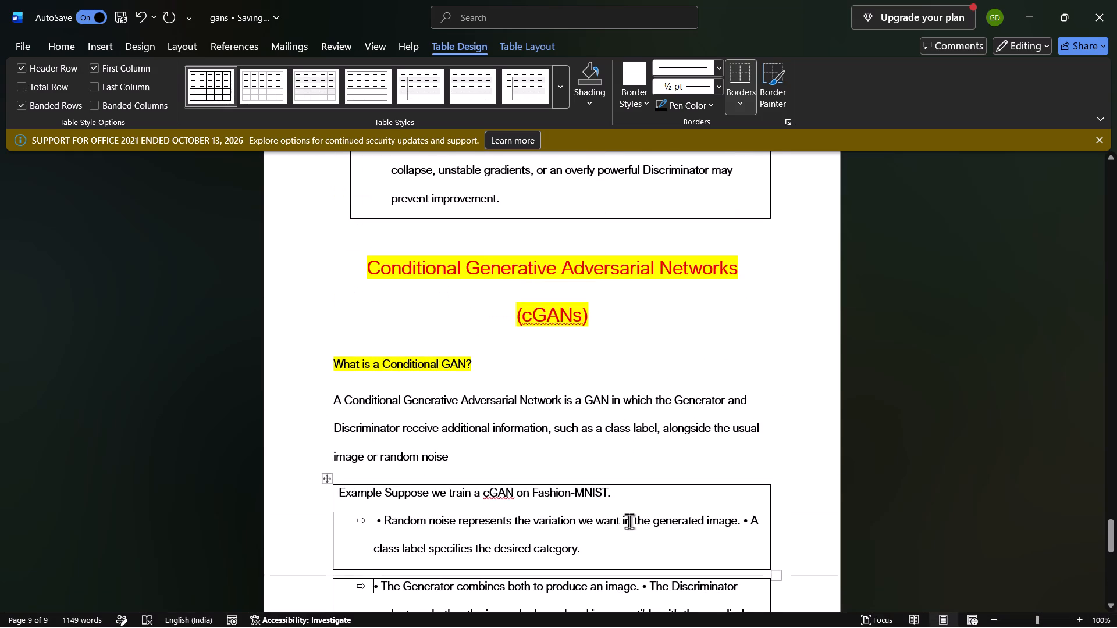
middle_drag(622, 533, 631, 552)
click(643, 593)
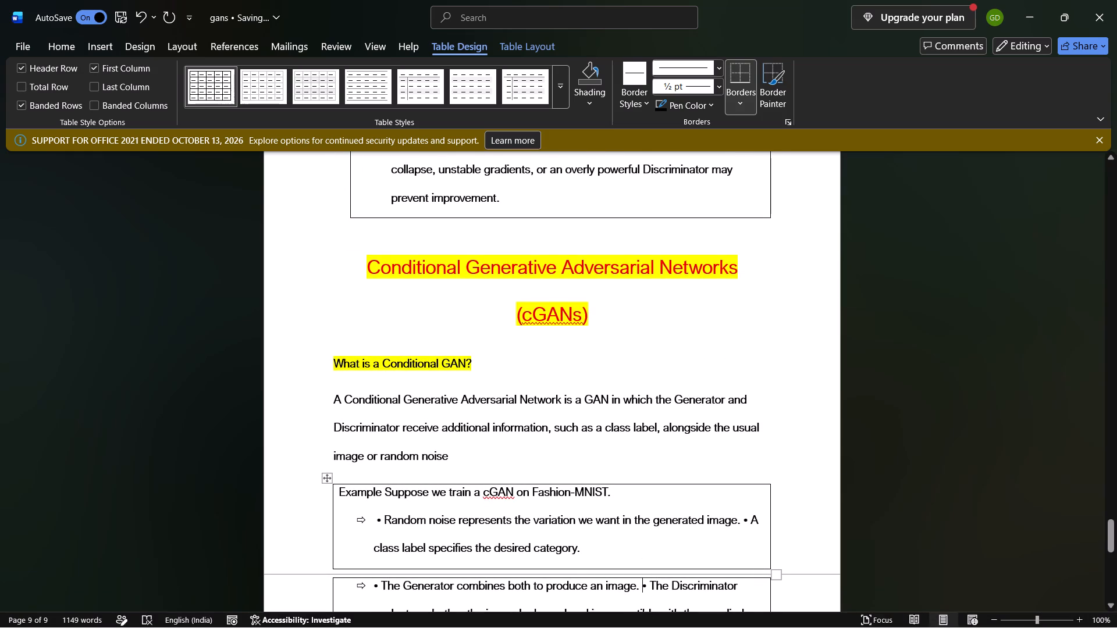
key(Return)
Break the text before "A class label specifies the desired category" so it starts its own arrow list item.
scroll(750, 519, down, 1)
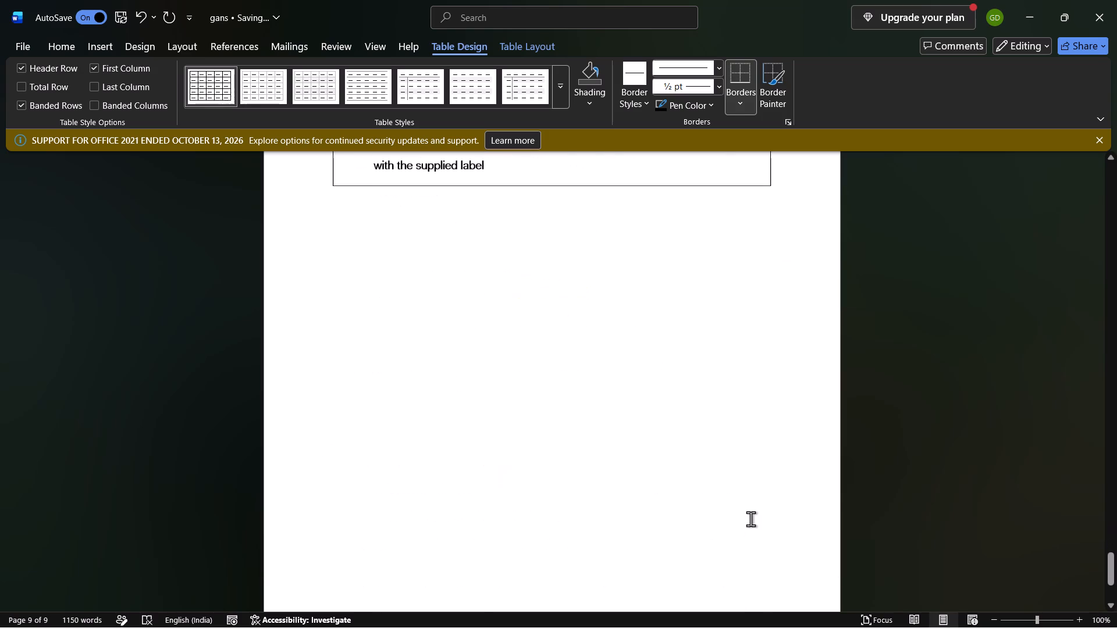
scroll(749, 516, up, 1)
middle_drag(693, 511, 706, 558)
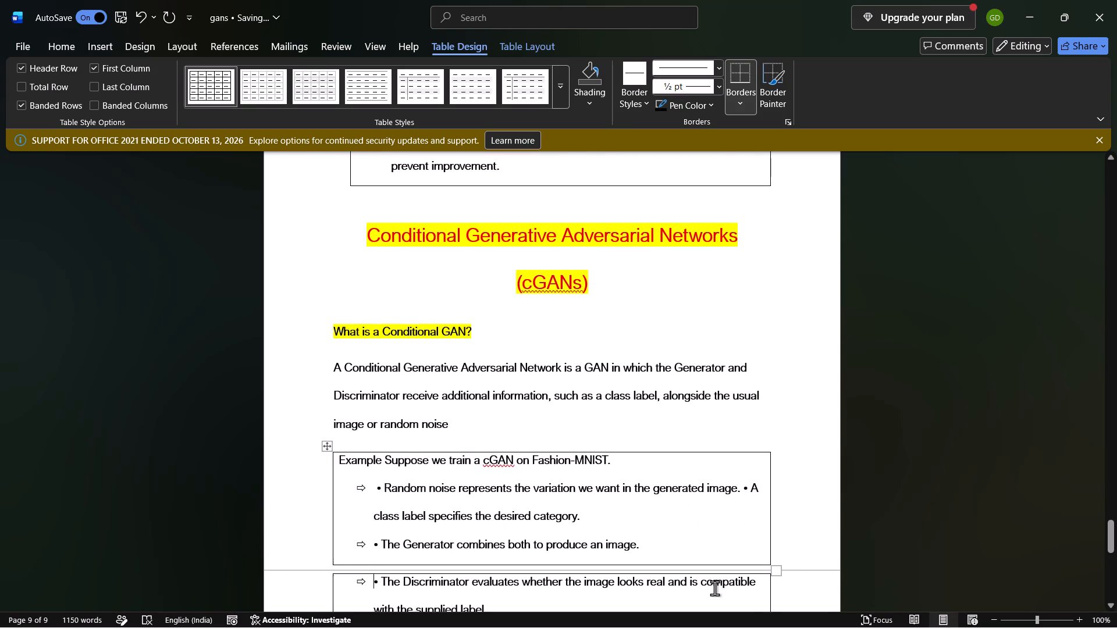
drag(1116, 541, 1116, 546)
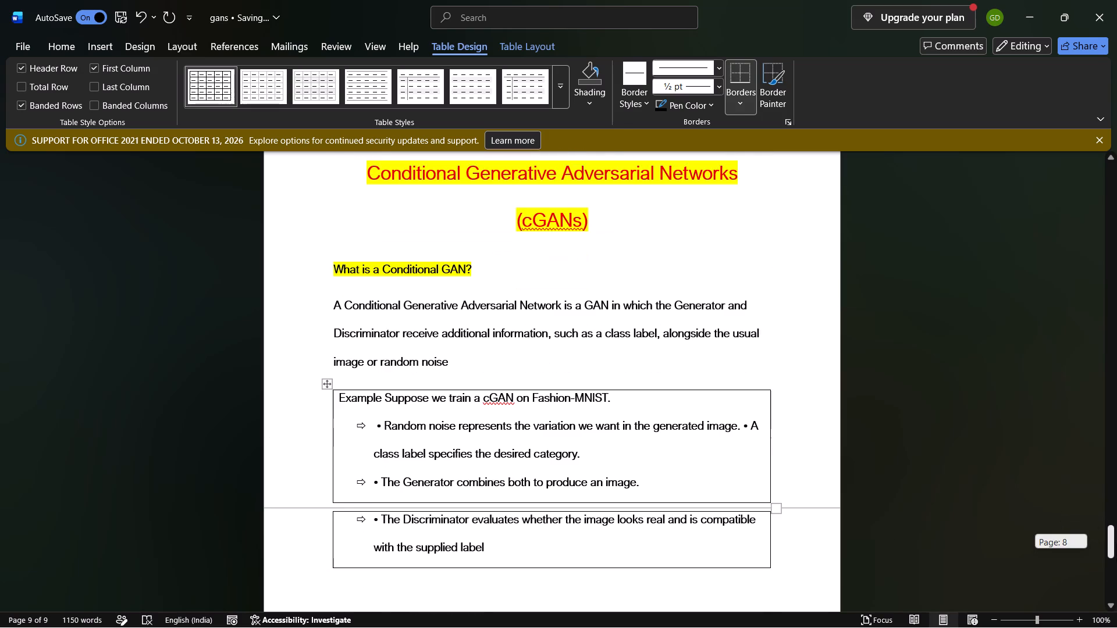
drag(1116, 546, 1116, 547)
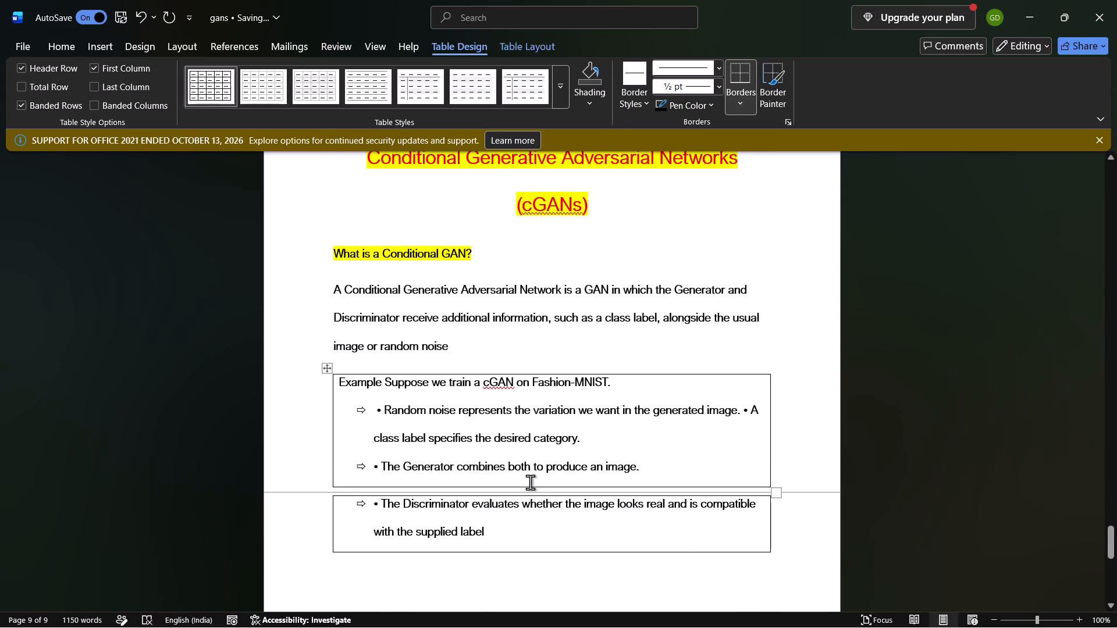
drag(383, 384, 621, 389)
drag(621, 389, 616, 393)
drag(383, 411, 649, 409)
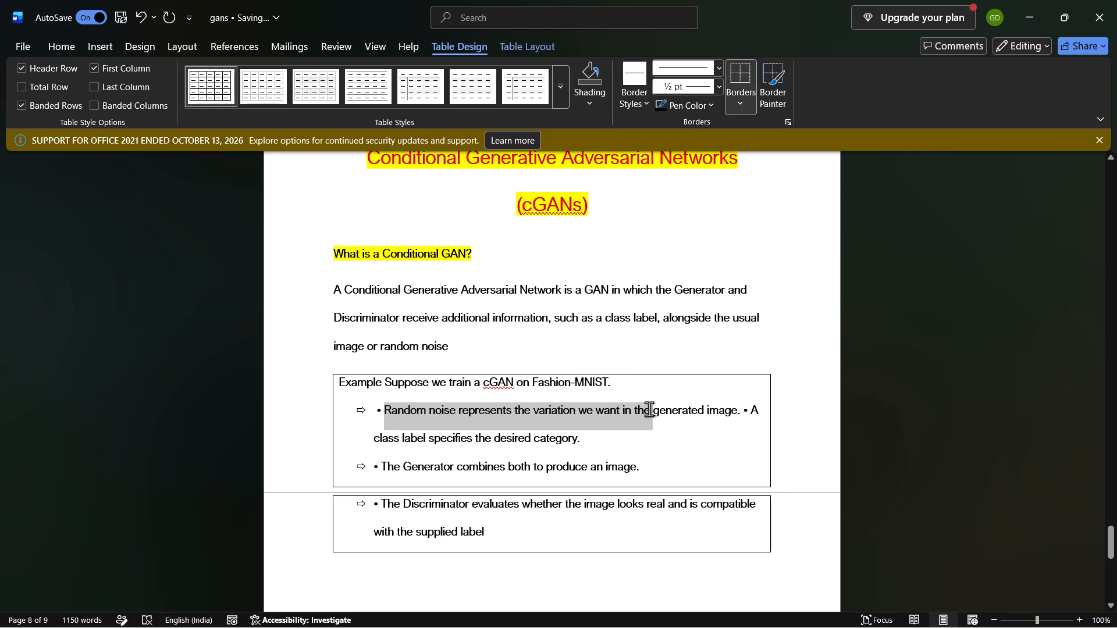
drag(649, 409, 749, 411)
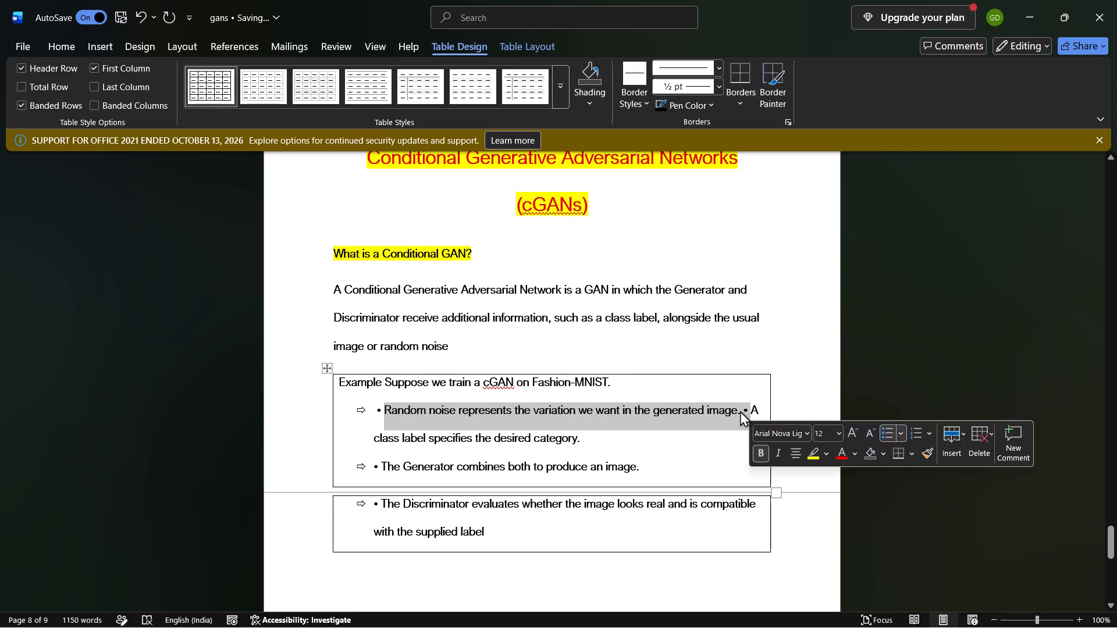
click(740, 411)
key(Return)
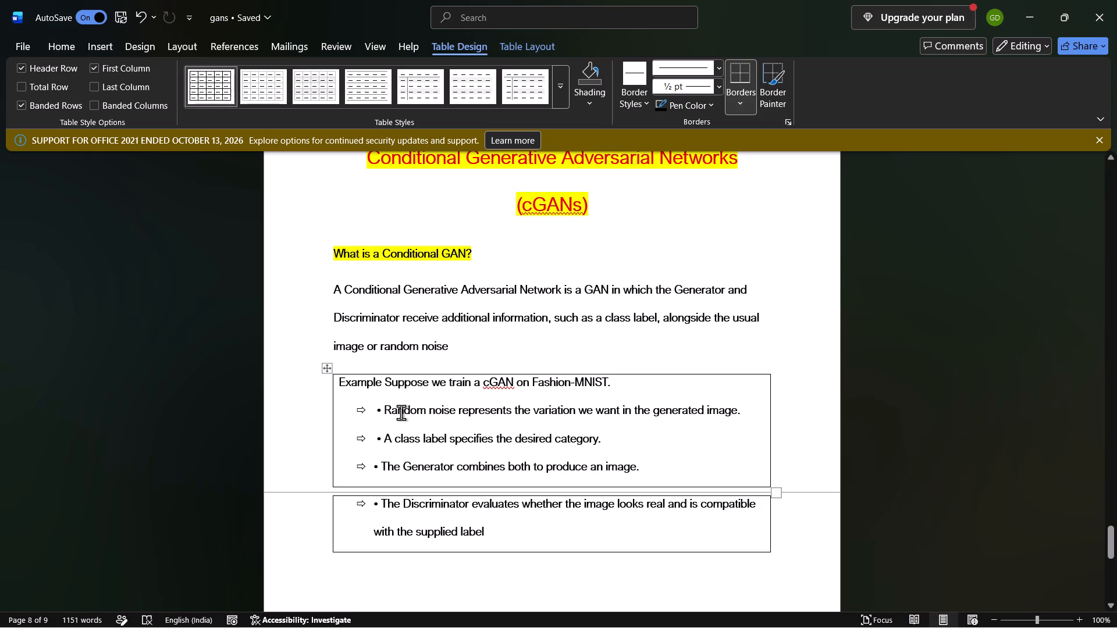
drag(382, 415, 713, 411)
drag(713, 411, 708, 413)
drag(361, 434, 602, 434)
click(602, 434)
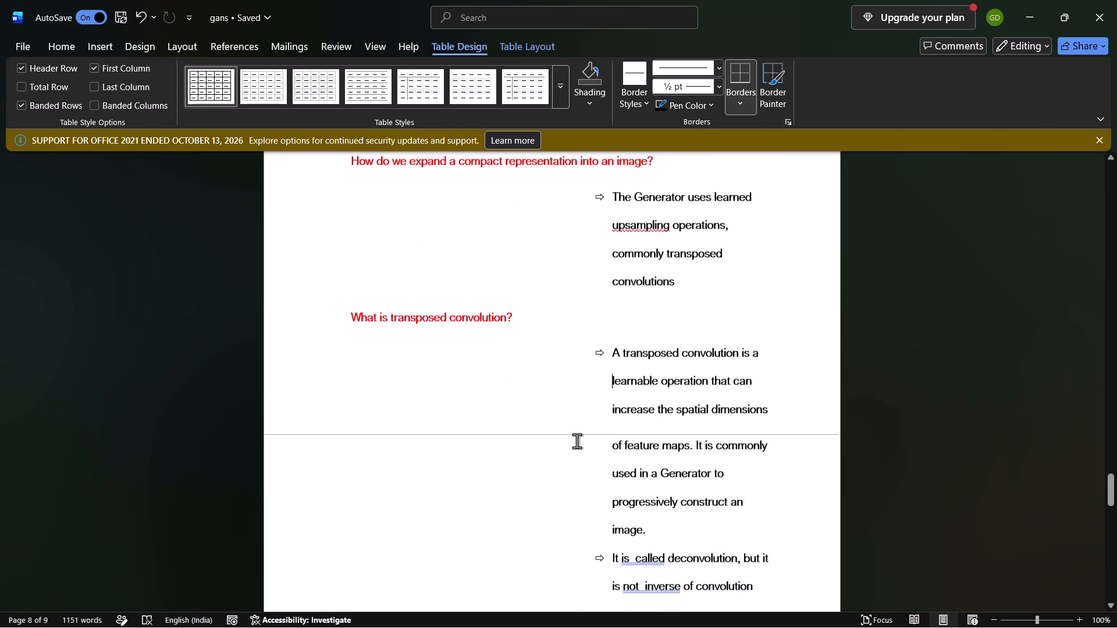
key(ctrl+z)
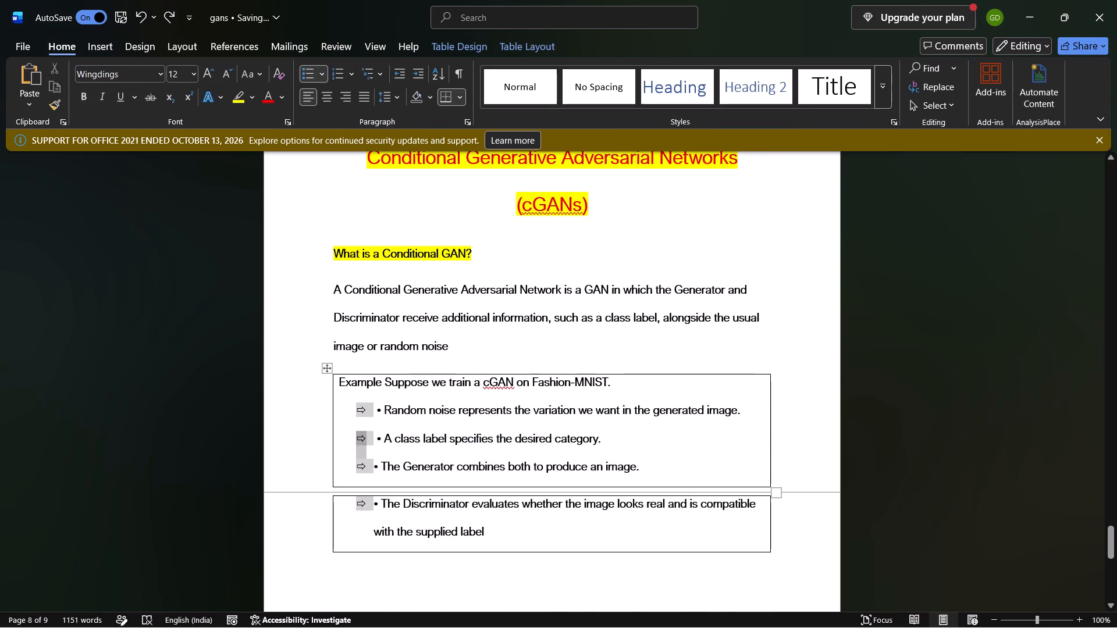
Reread the Generator and Discriminator items of the Example in the table.
click(379, 493)
click(335, 497)
click(352, 477)
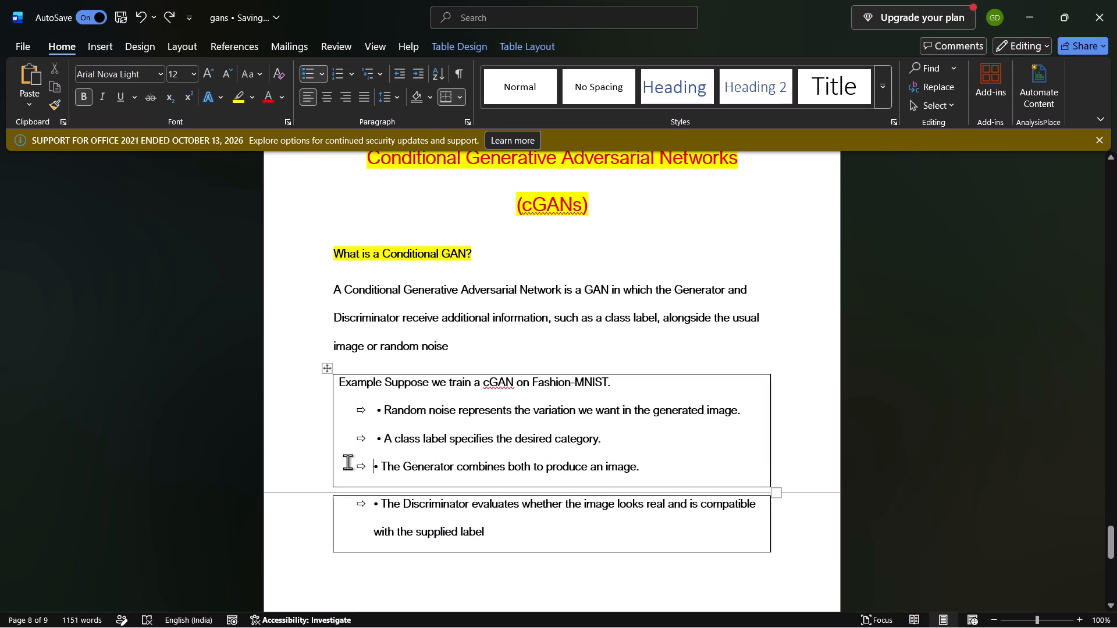
drag(377, 465, 543, 459)
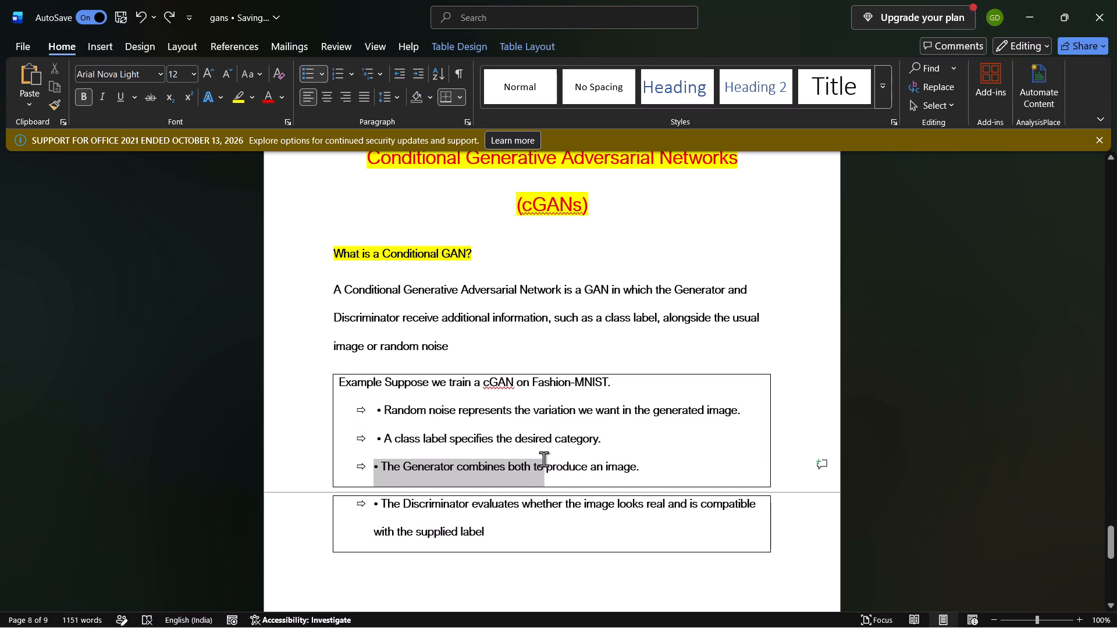
drag(543, 459, 654, 469)
click(654, 469)
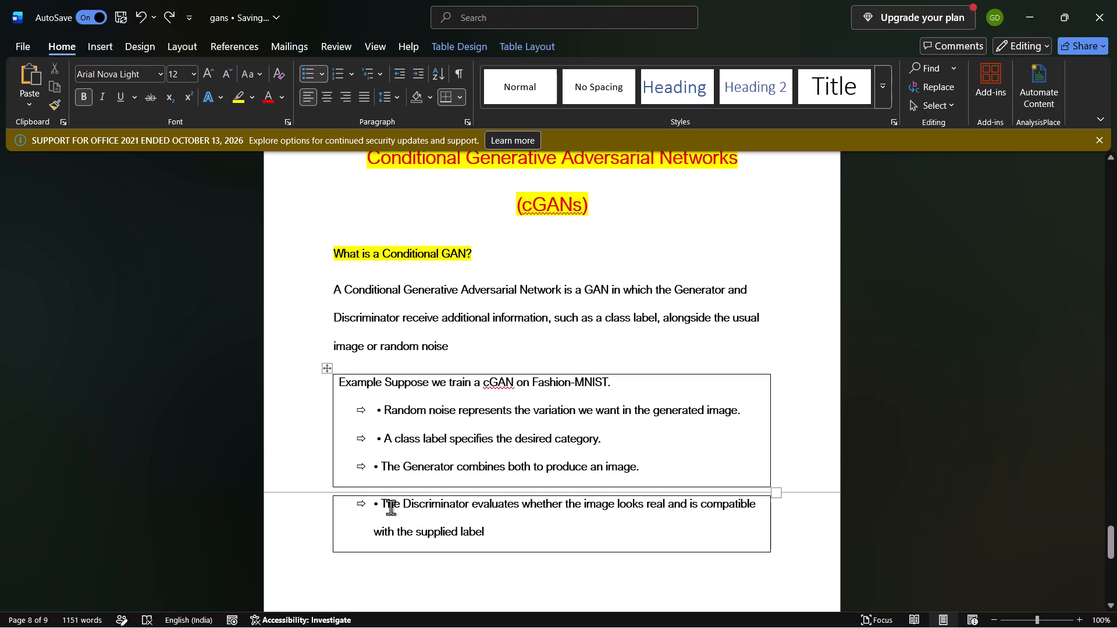
drag(382, 504, 467, 516)
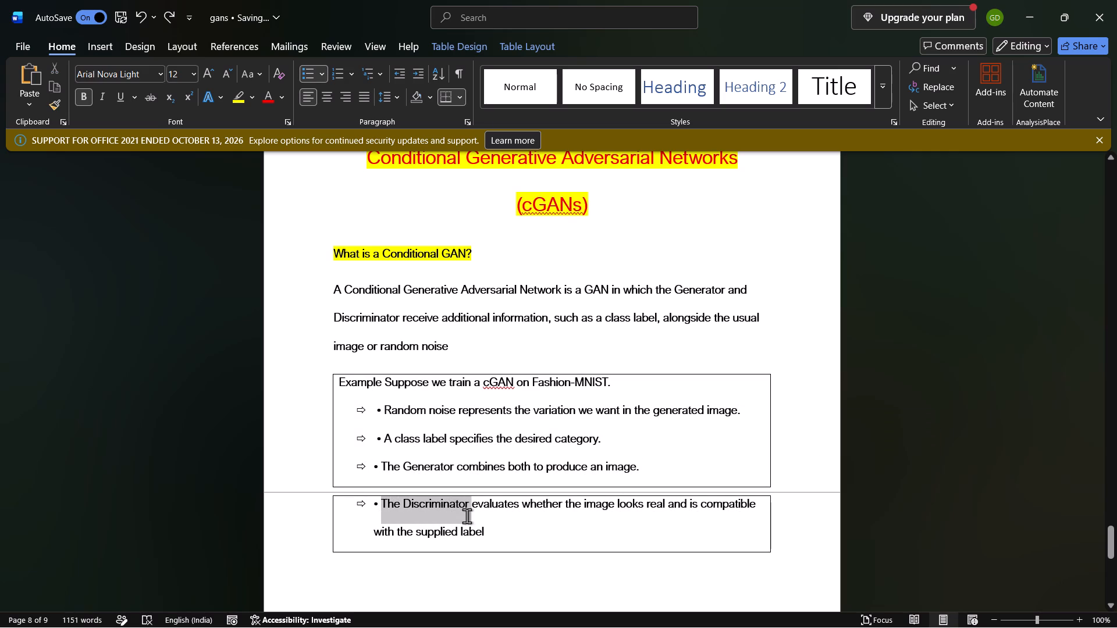
drag(467, 516, 497, 534)
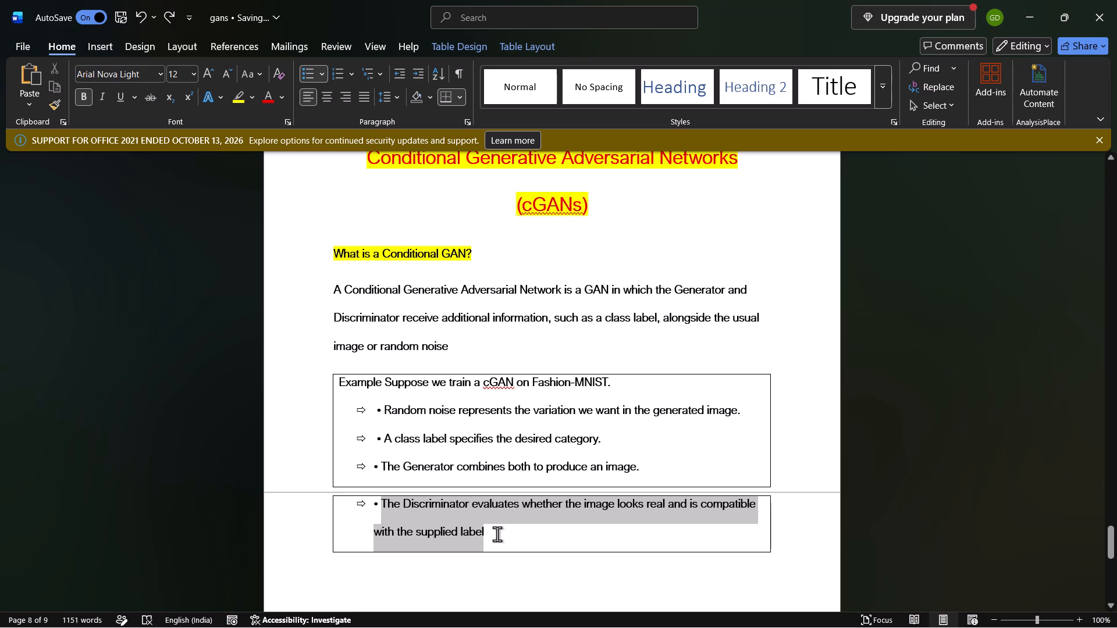
drag(497, 534, 494, 531)
click(494, 531)
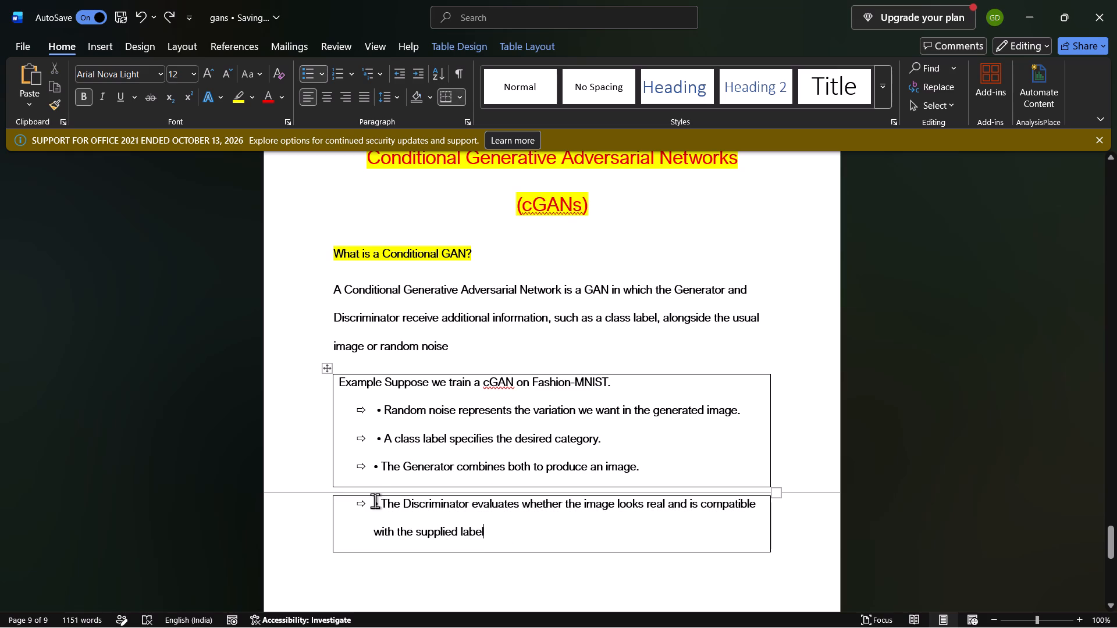
drag(375, 500, 513, 541)
click(509, 540)
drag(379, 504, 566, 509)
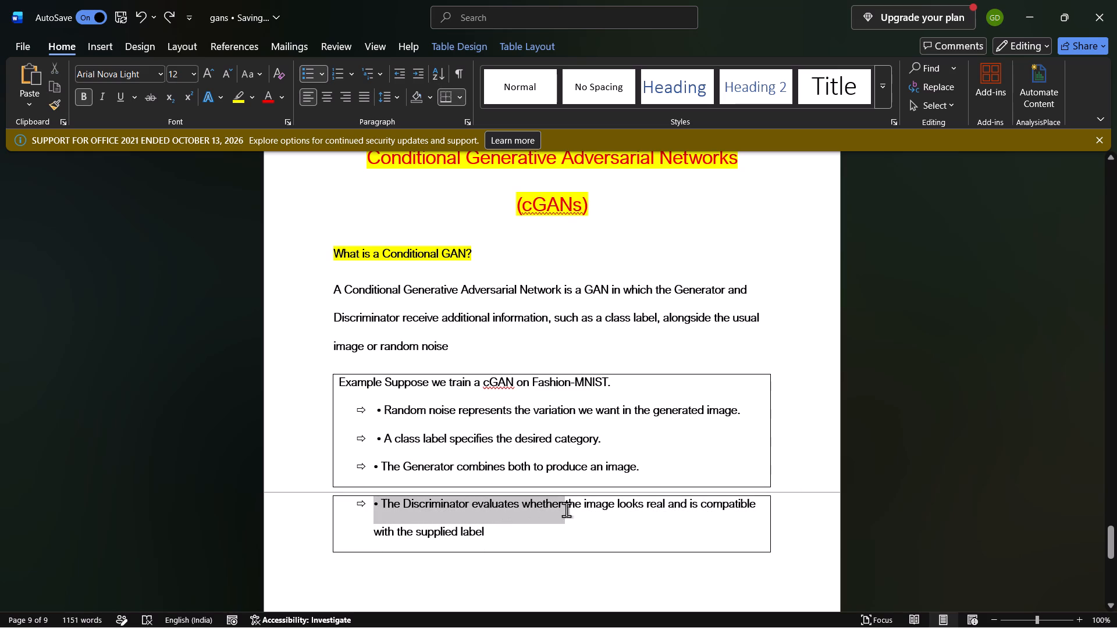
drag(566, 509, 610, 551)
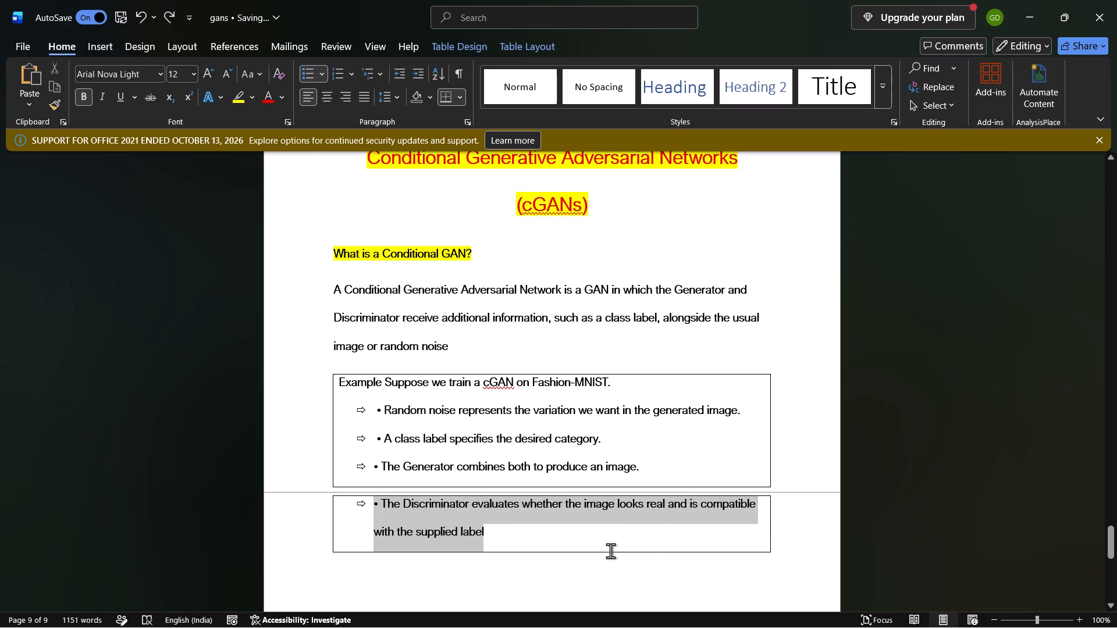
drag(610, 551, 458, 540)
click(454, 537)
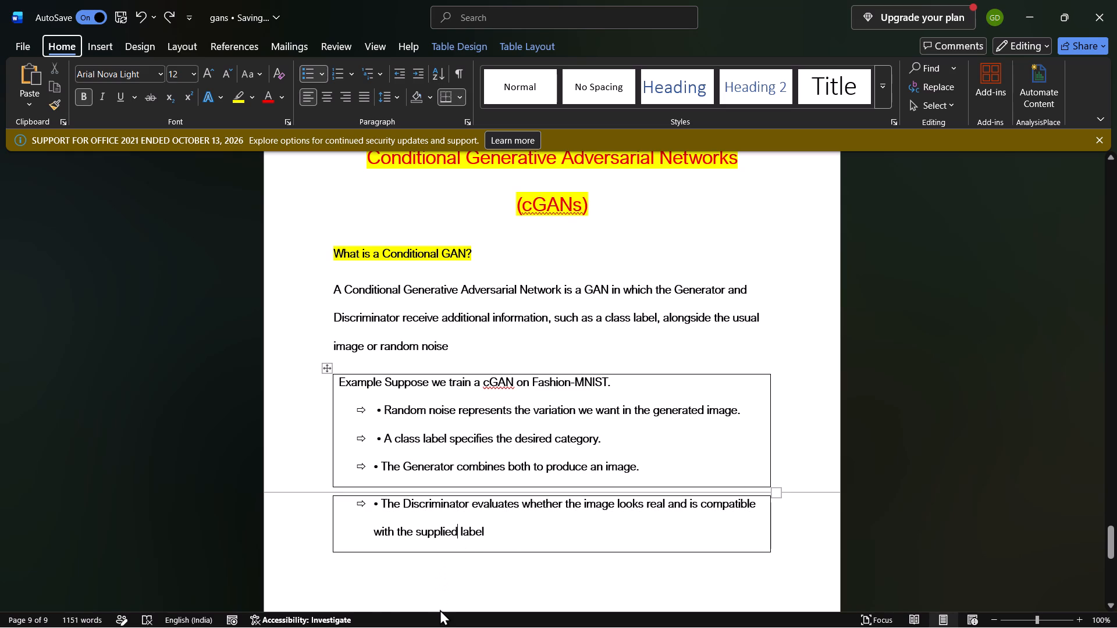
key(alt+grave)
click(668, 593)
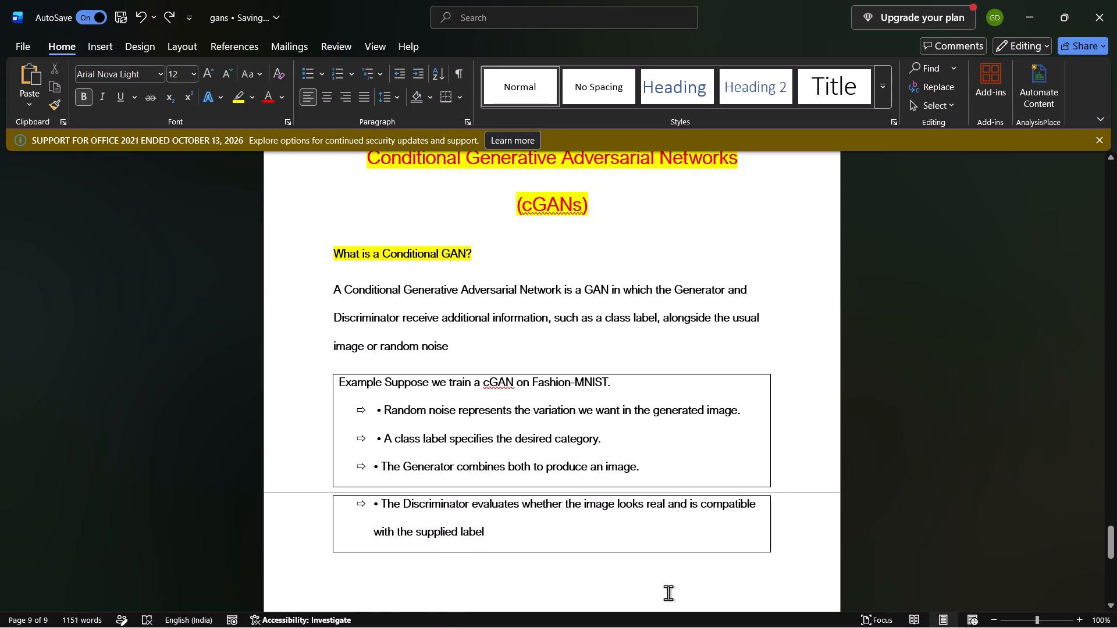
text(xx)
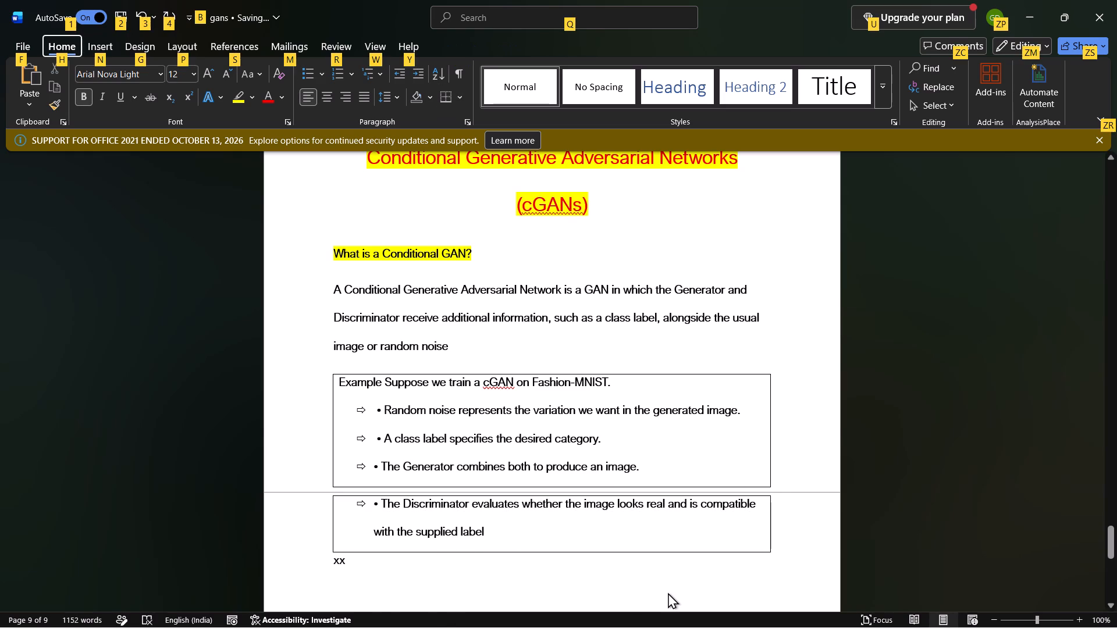
Switch to the cGANs introduction PDF and study the ordinary GAN formula and its symbol definitions under Mathematical representation.
key(alt+Tab)
click(739, 557)
middle_click(751, 543)
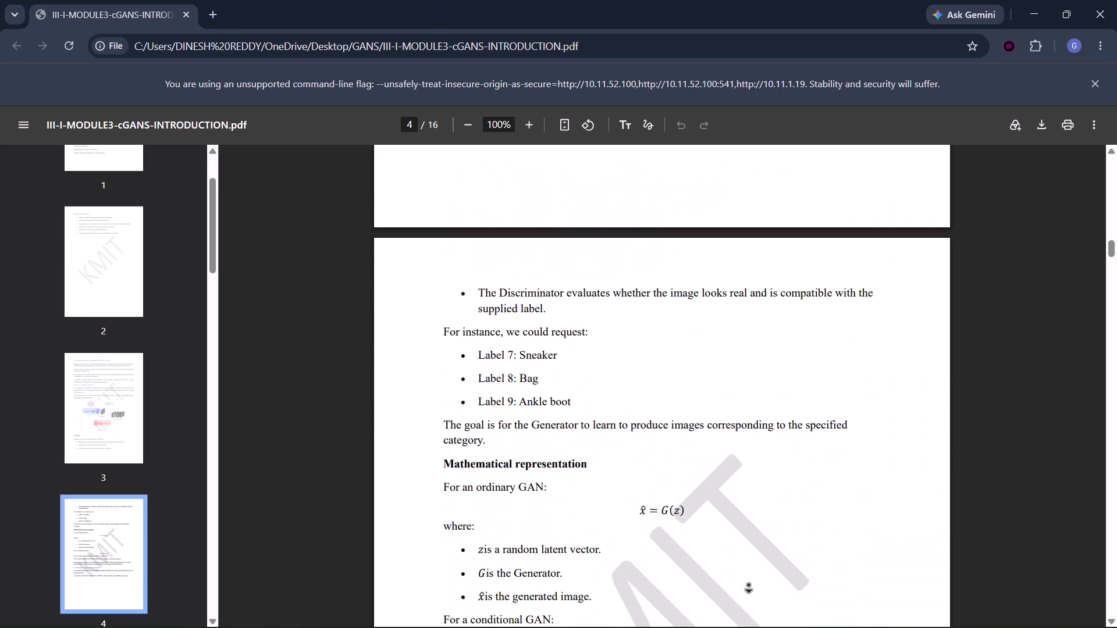
middle_click(749, 585)
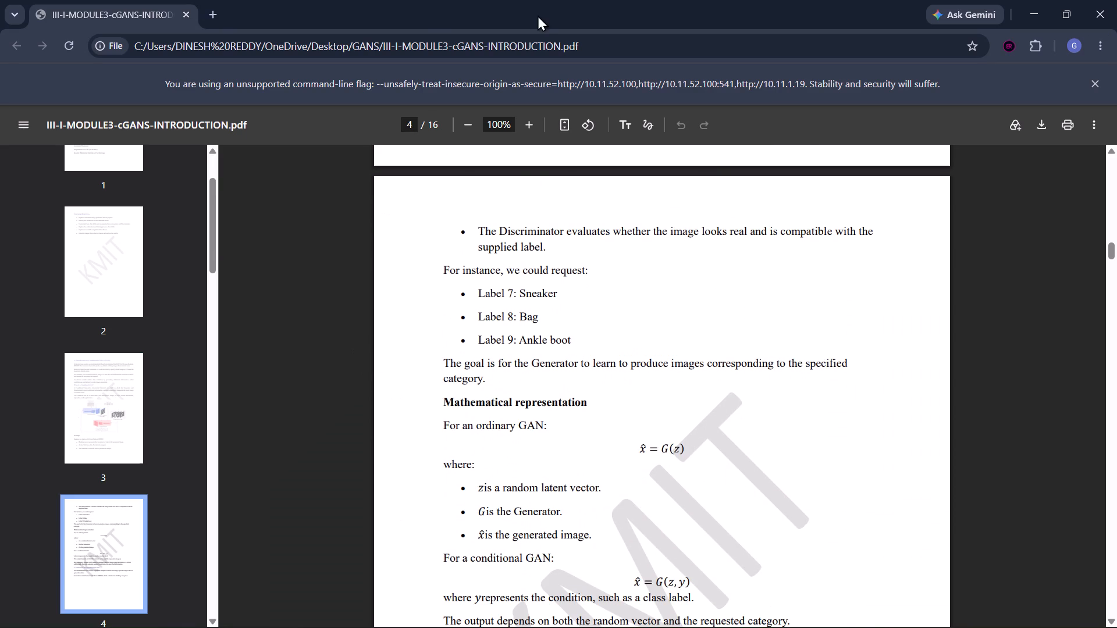
drag(436, 374, 596, 383)
click(597, 383)
middle_click(597, 384)
middle_click(599, 427)
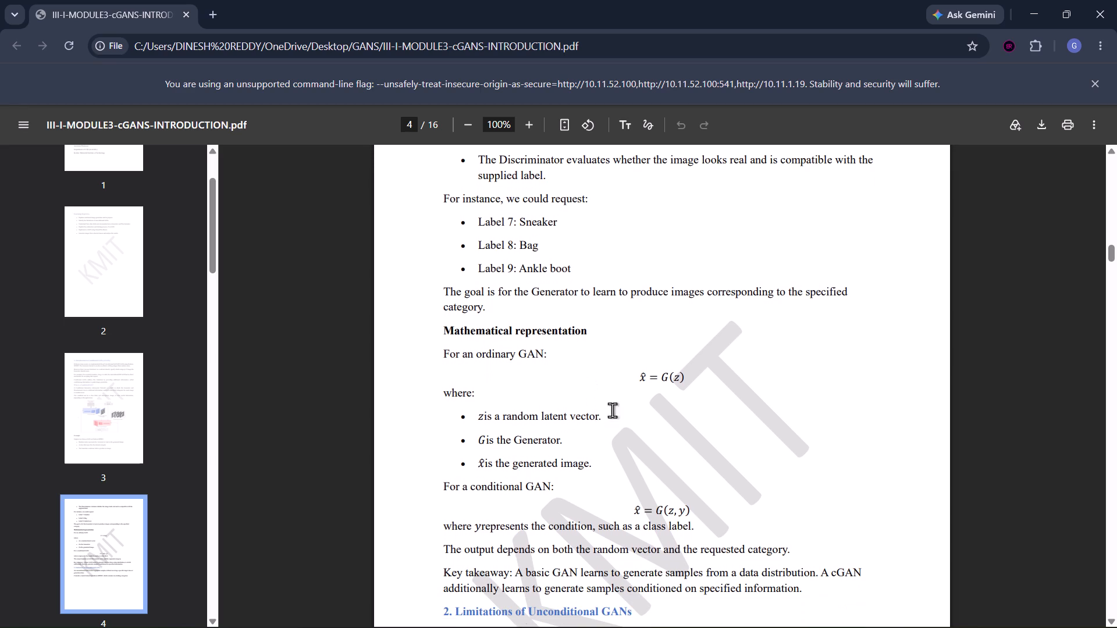
drag(635, 378, 701, 369)
click(701, 369)
drag(480, 417, 607, 410)
click(607, 410)
drag(472, 434, 596, 447)
drag(596, 447, 564, 453)
drag(479, 471, 577, 467)
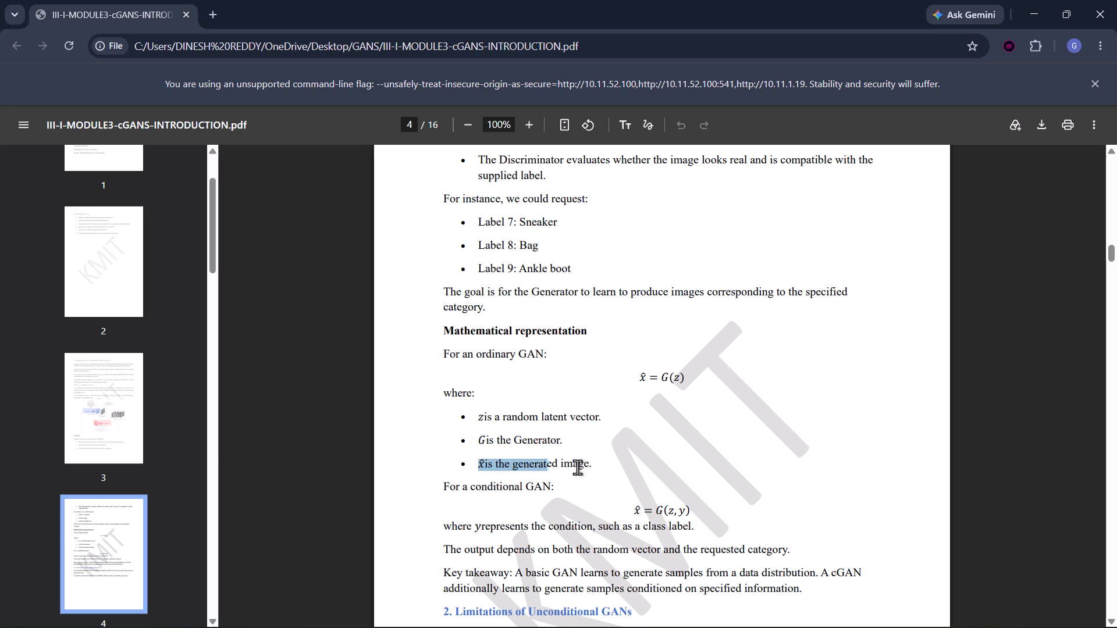
drag(577, 467, 599, 465)
drag(599, 465, 544, 478)
Copy "For a conditional GAN: x̂ = G(z, y)" from the PDF onto a new line below the gans document's Example table, replacing the stray "xx".
middle_click(487, 492)
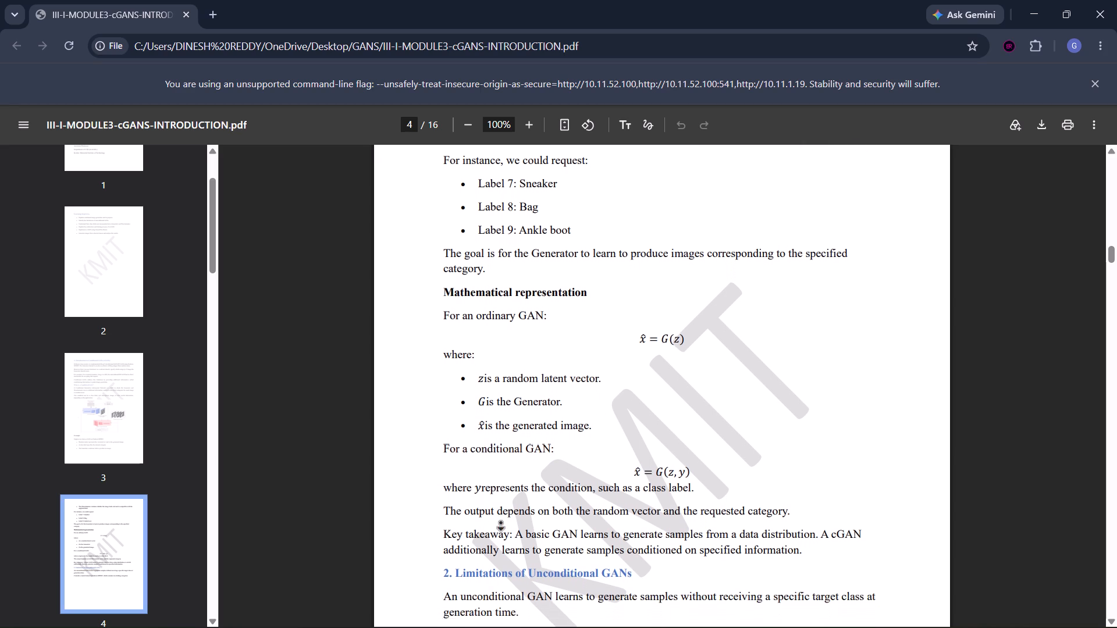
middle_click(501, 523)
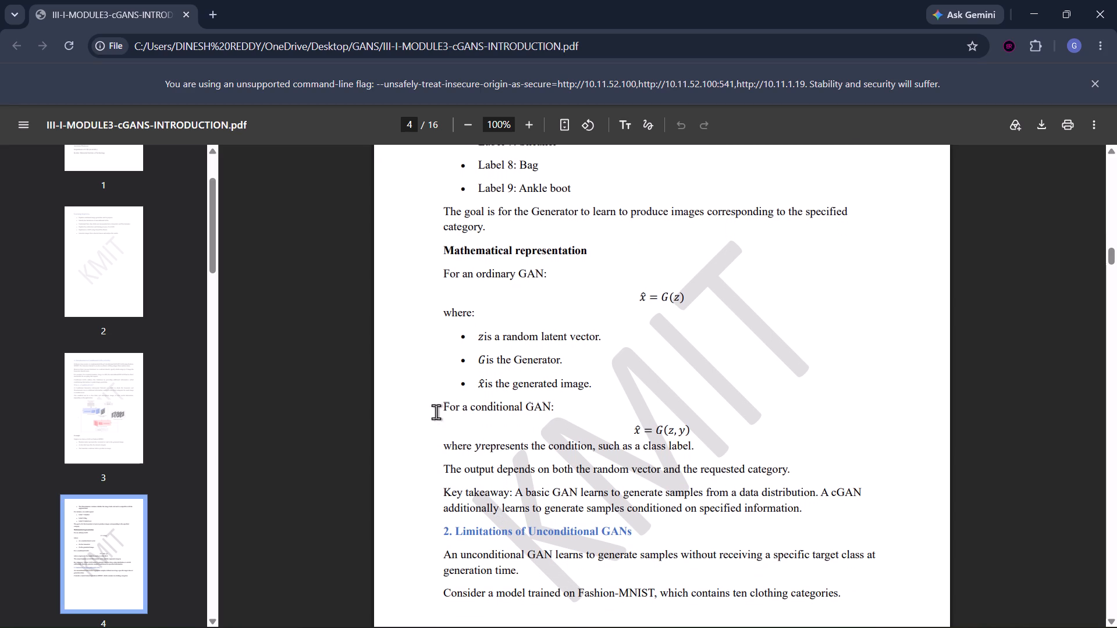
drag(439, 409, 698, 427)
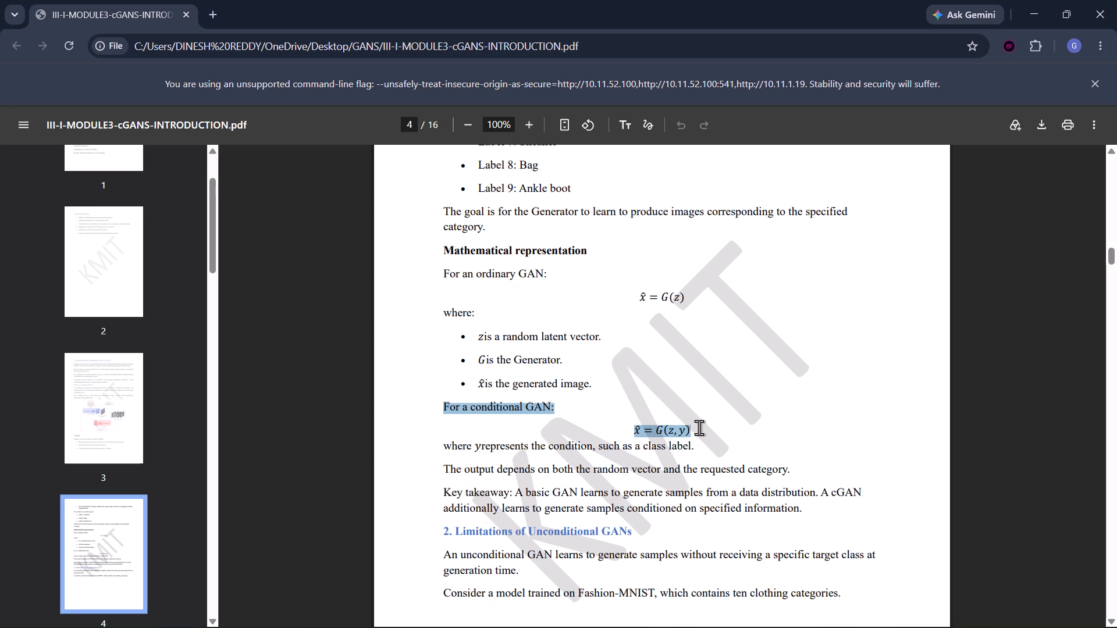
key(ctrl+c)
key(alt+Tab)
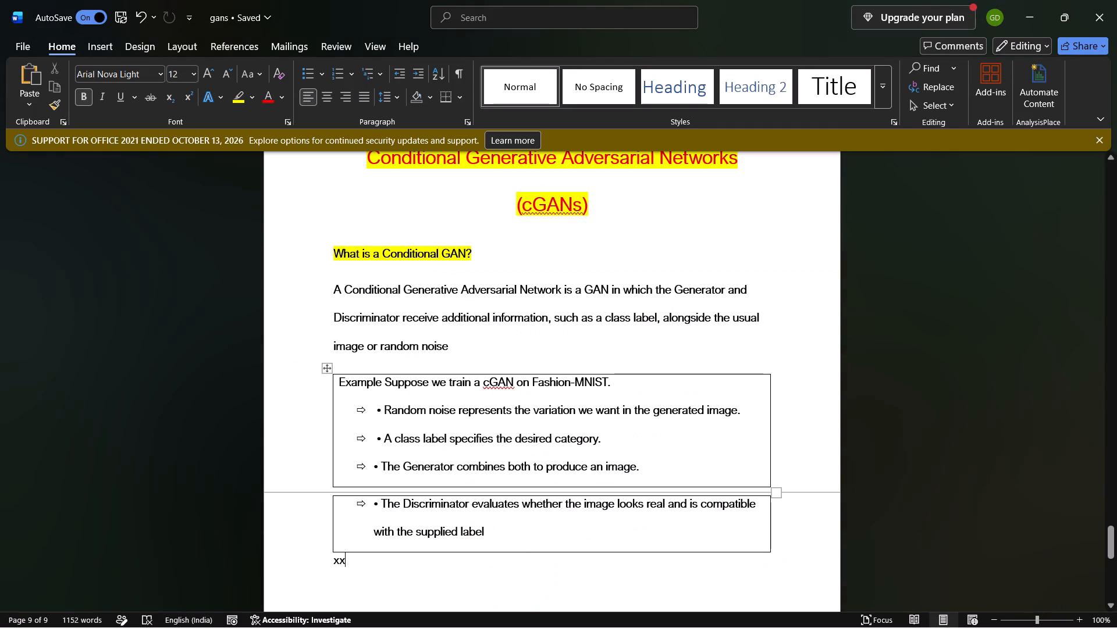
key(BackSpace)
key(BackSpace)
key(Return)
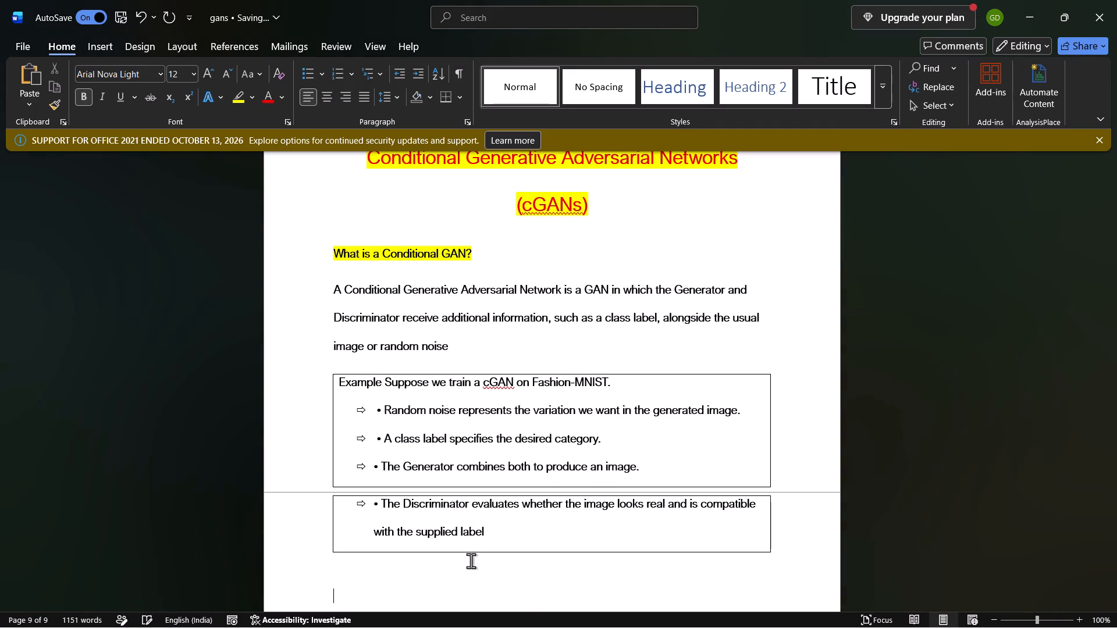
key(ctrl+v)
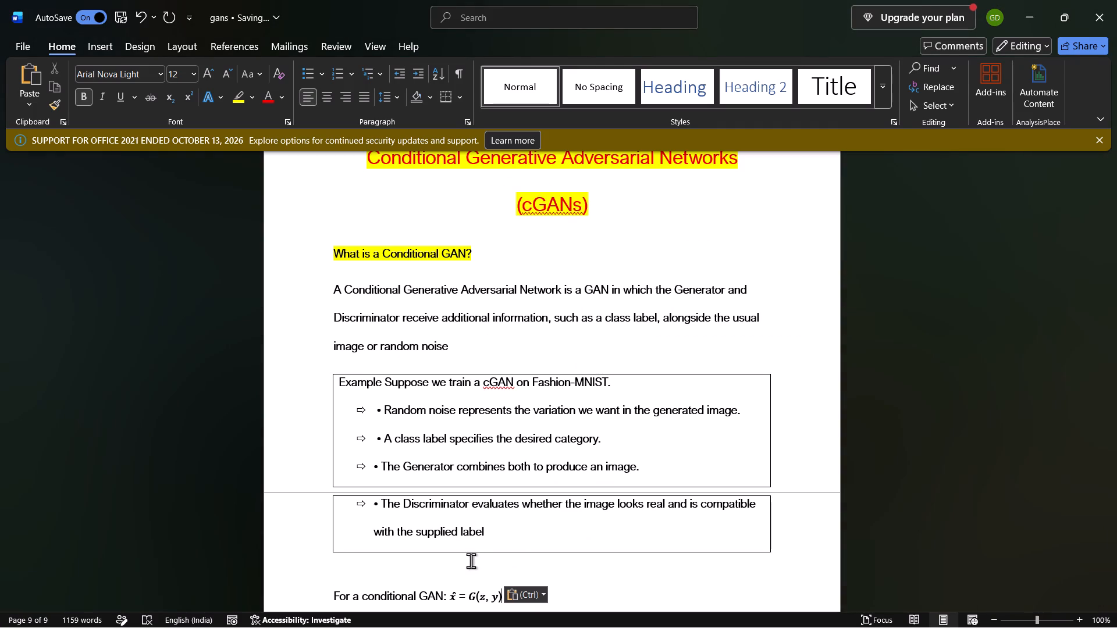
Break the text after "For a conditional GAN:" so the formula x̂ = G(z, y) starts its own line.
click(462, 555)
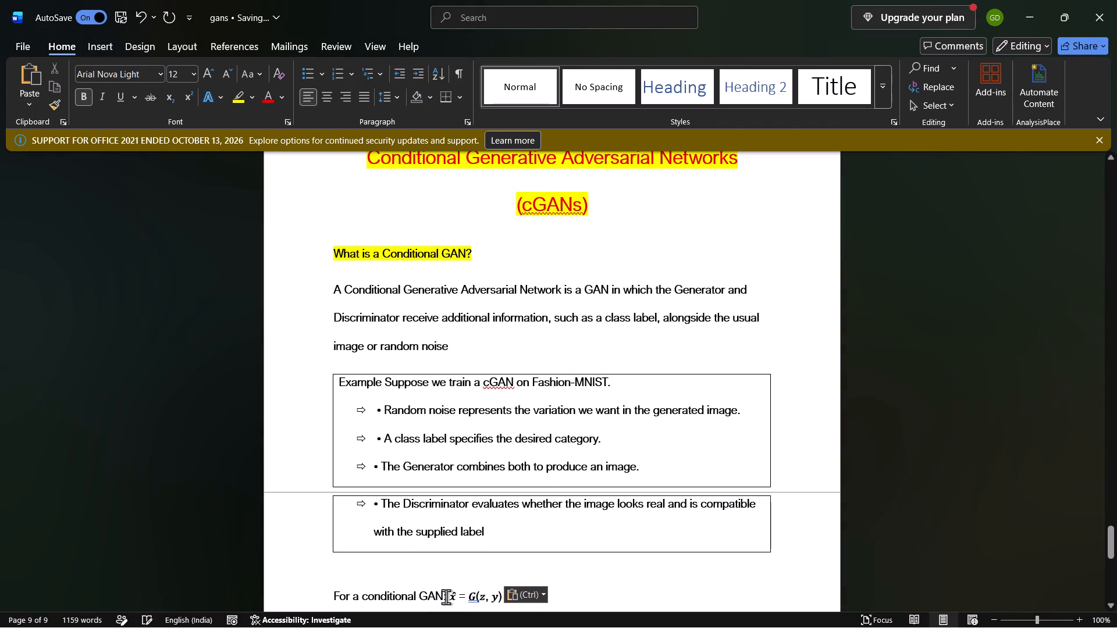
click(440, 598)
click(446, 598)
key(Return)
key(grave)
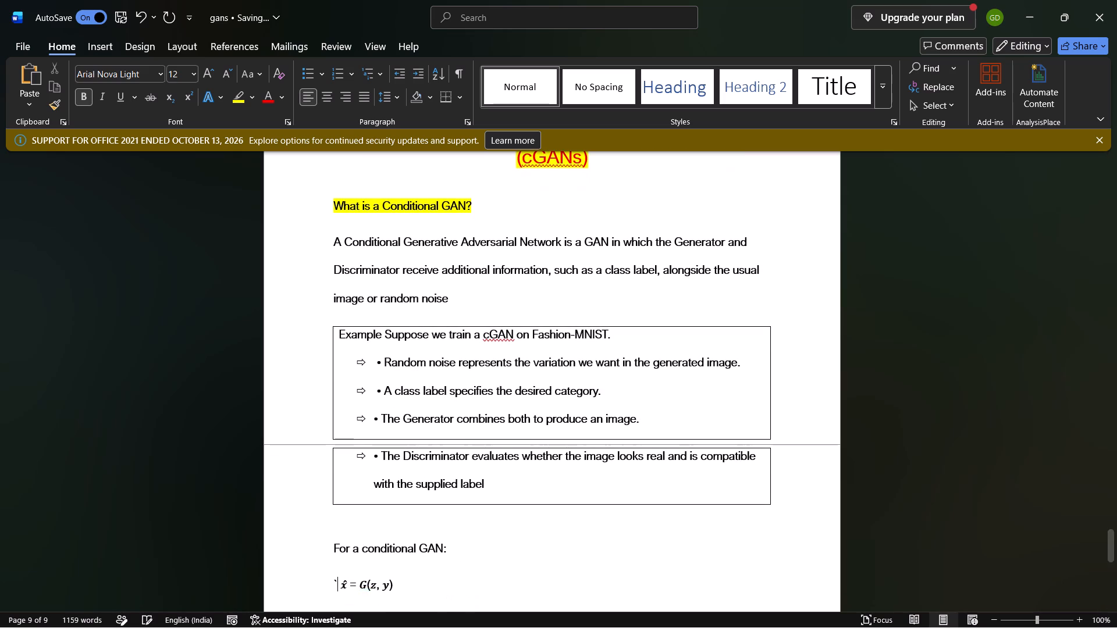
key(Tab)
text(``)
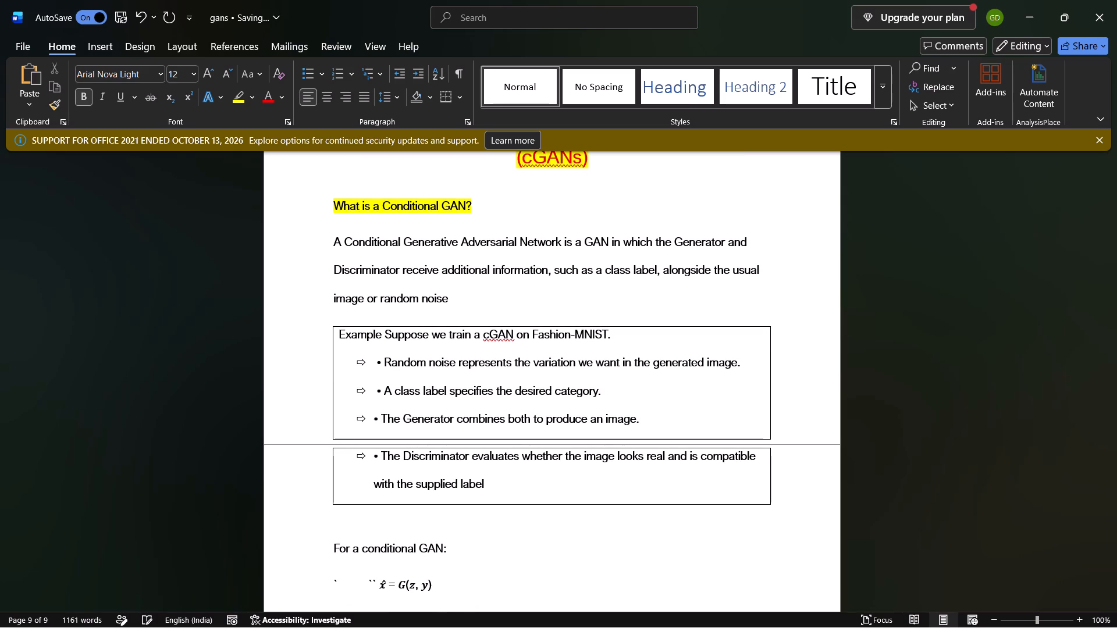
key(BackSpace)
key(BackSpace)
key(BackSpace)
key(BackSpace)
Indent the formula x̂ = G(z, y) by six tabs so it sits near the middle of the page.
key(Tab)
key(Tab)
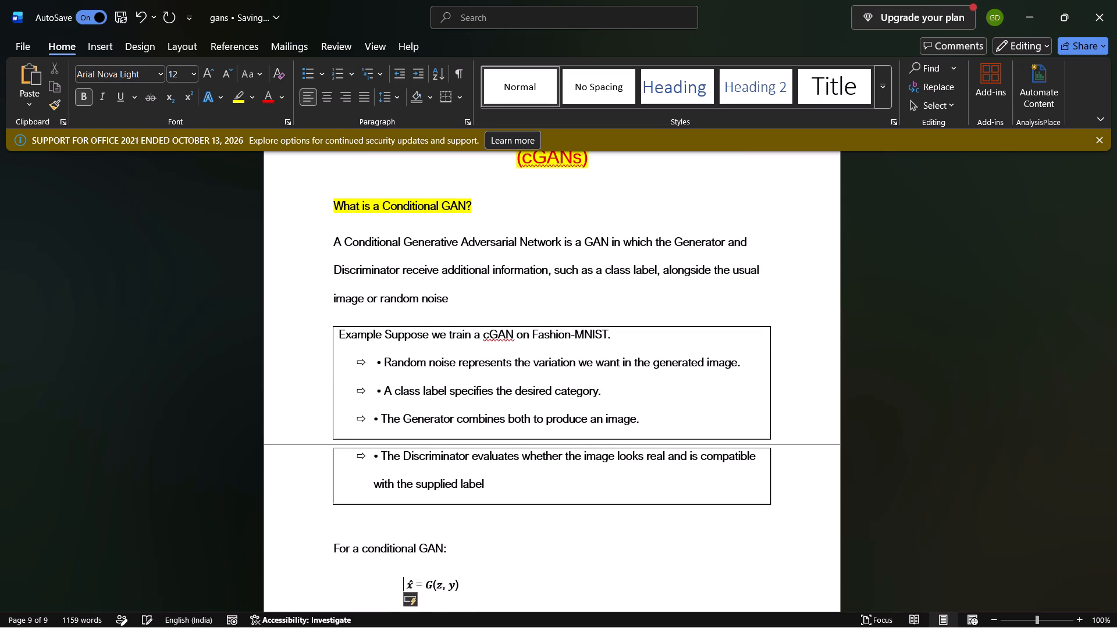
key(Tab)
key(Tab)
key(Tab)
key(Tab)
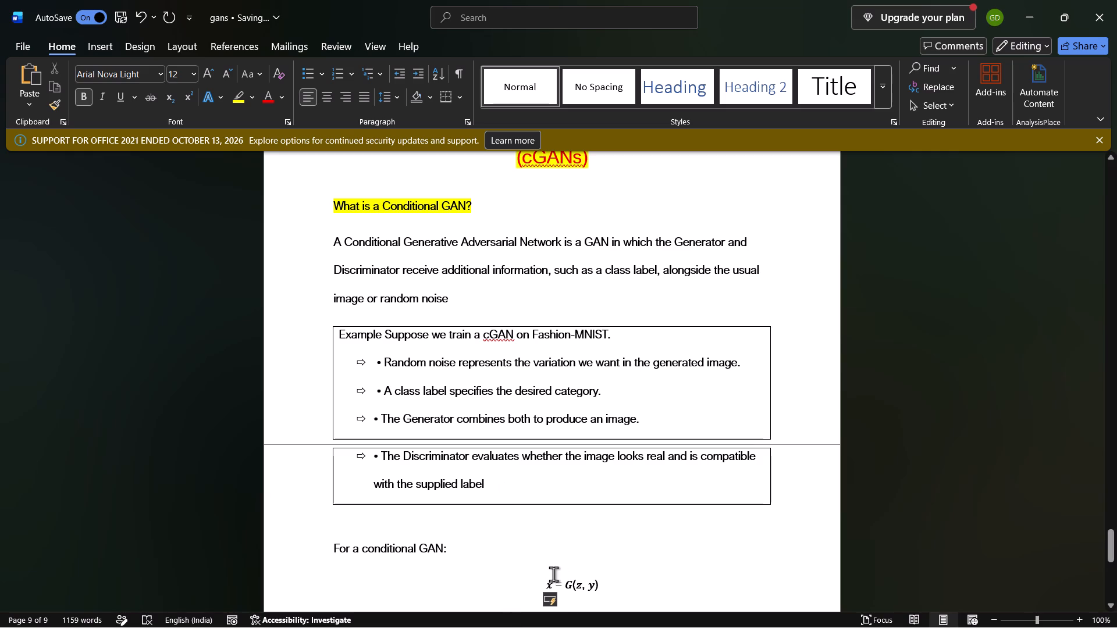
Set the formula x̂ = G(z, y) to font size 14 and highlight it yellow.
drag(538, 577, 628, 577)
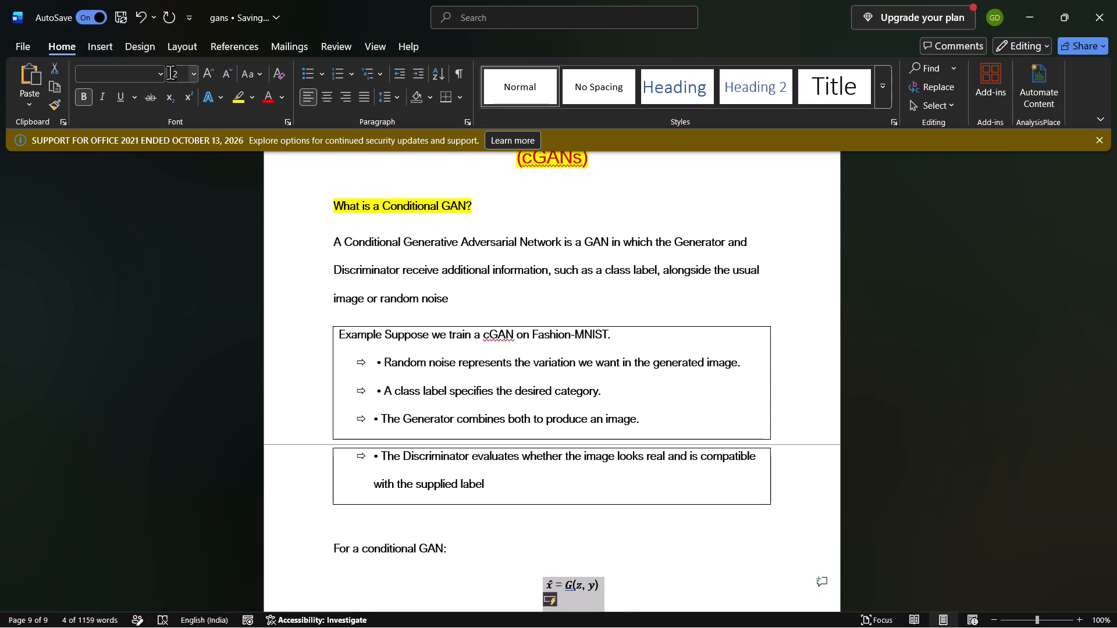
click(204, 74)
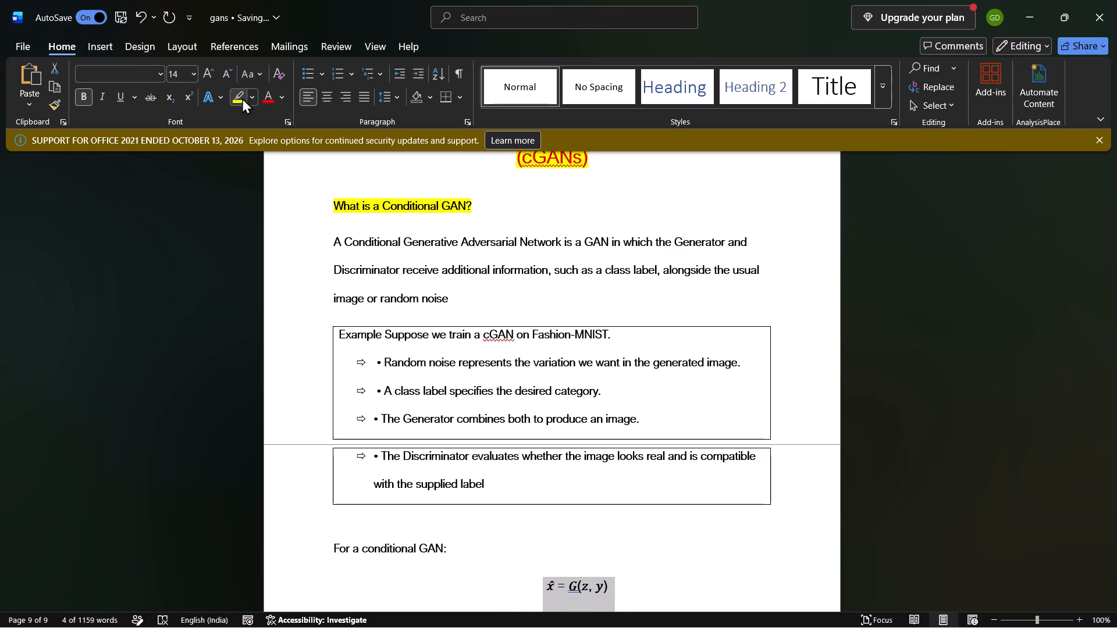
click(234, 101)
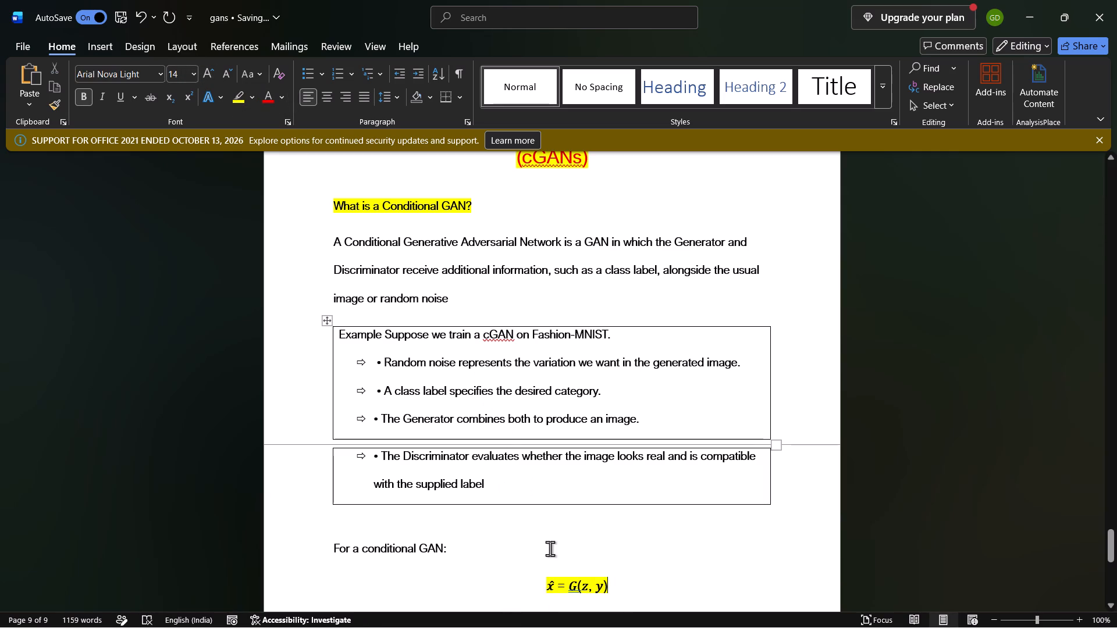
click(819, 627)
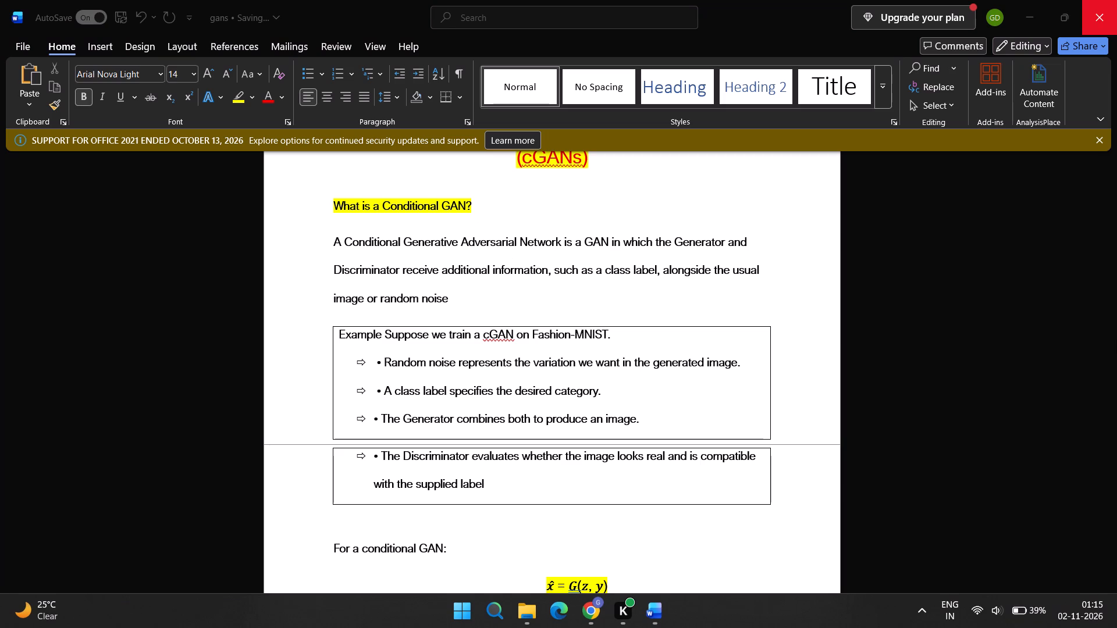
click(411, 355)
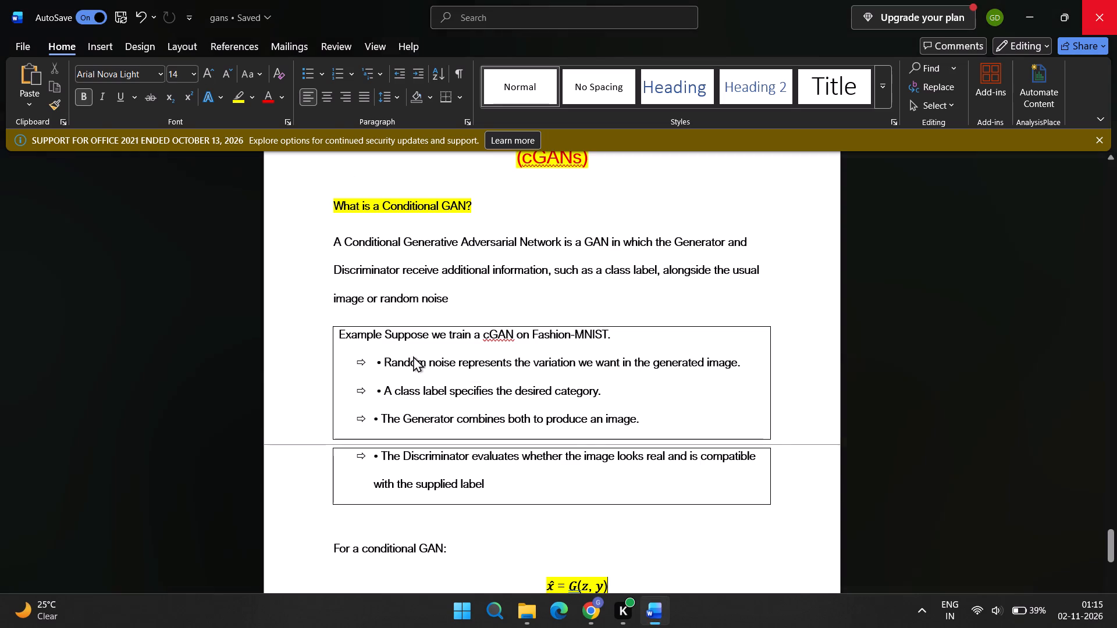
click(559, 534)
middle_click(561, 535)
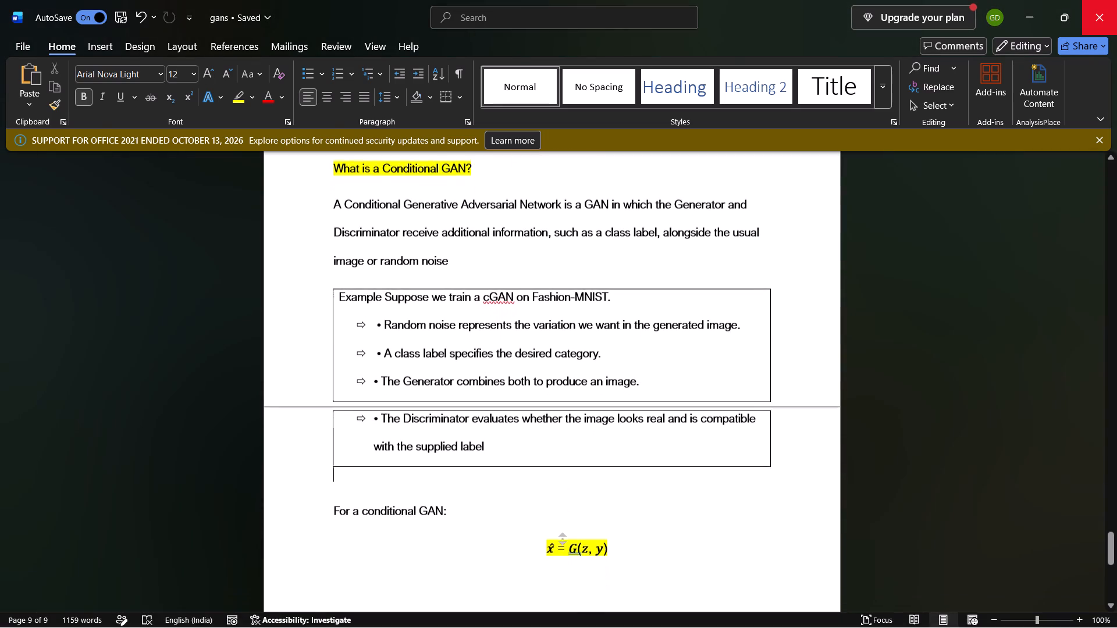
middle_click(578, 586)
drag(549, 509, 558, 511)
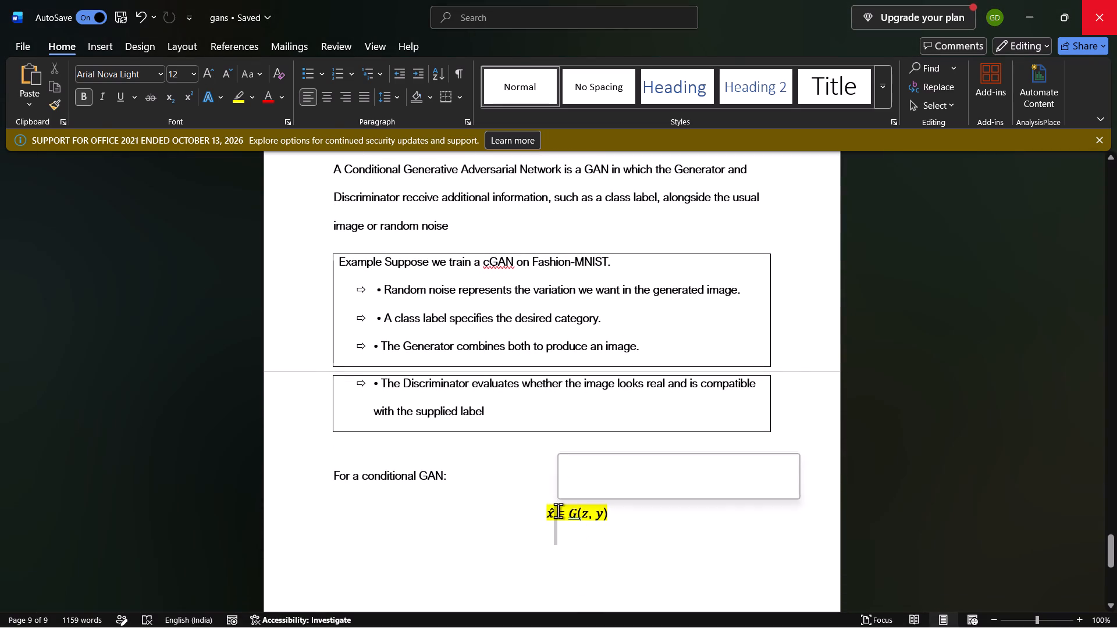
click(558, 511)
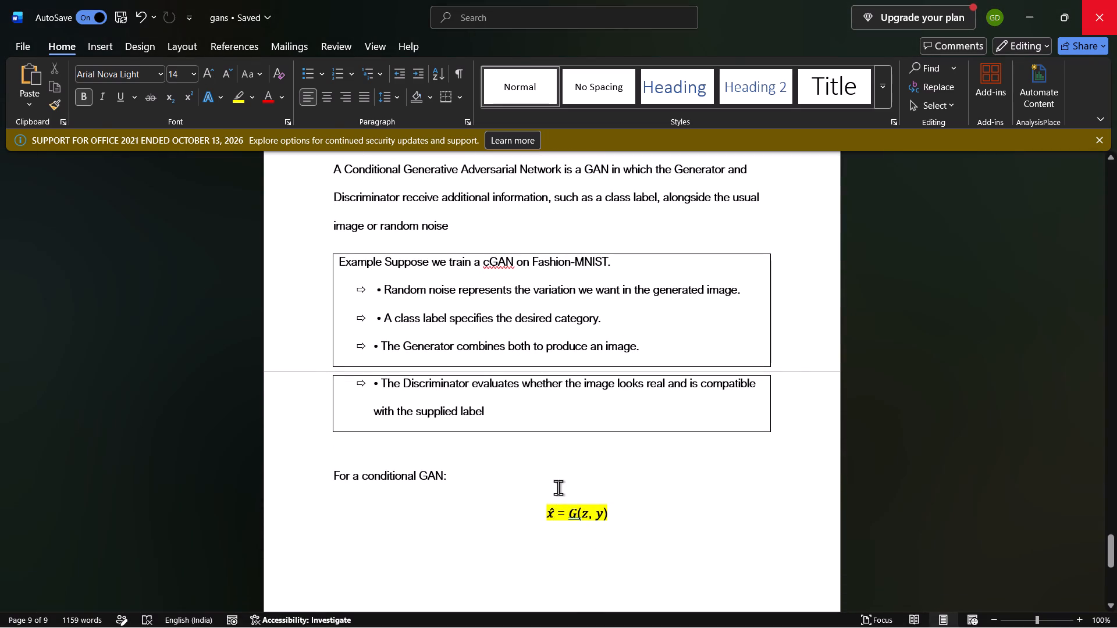
Read the conditional GAN explanation and the key takeaway under Mathematical representation on page 4 of the cGANs introduction PDF.
key(alt+Tab)
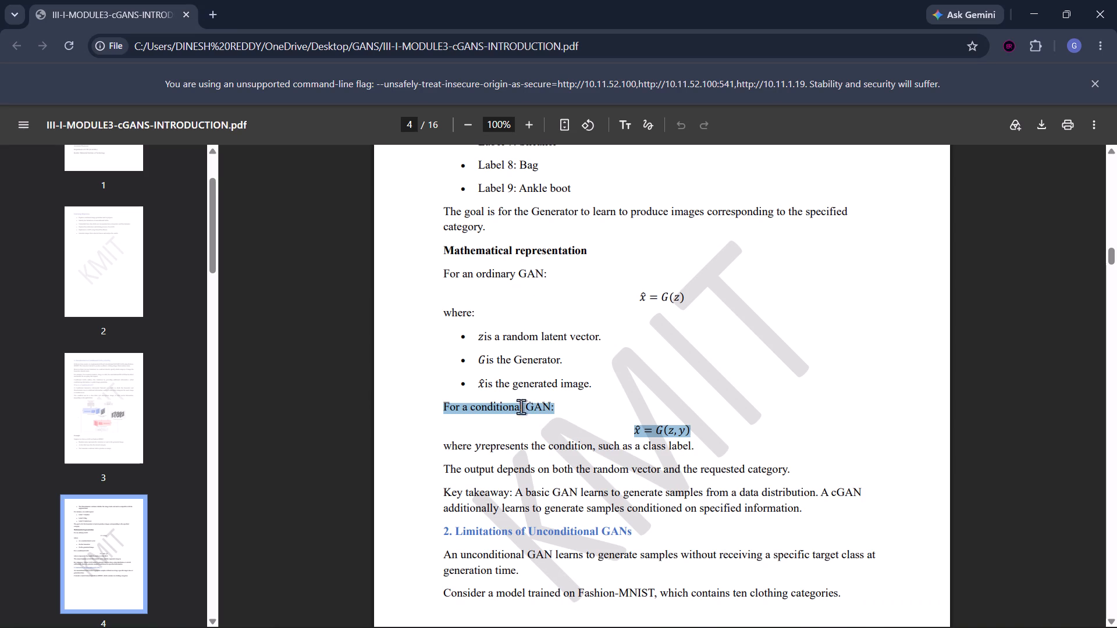
drag(472, 378, 600, 382)
click(600, 382)
key(alt+Tab)
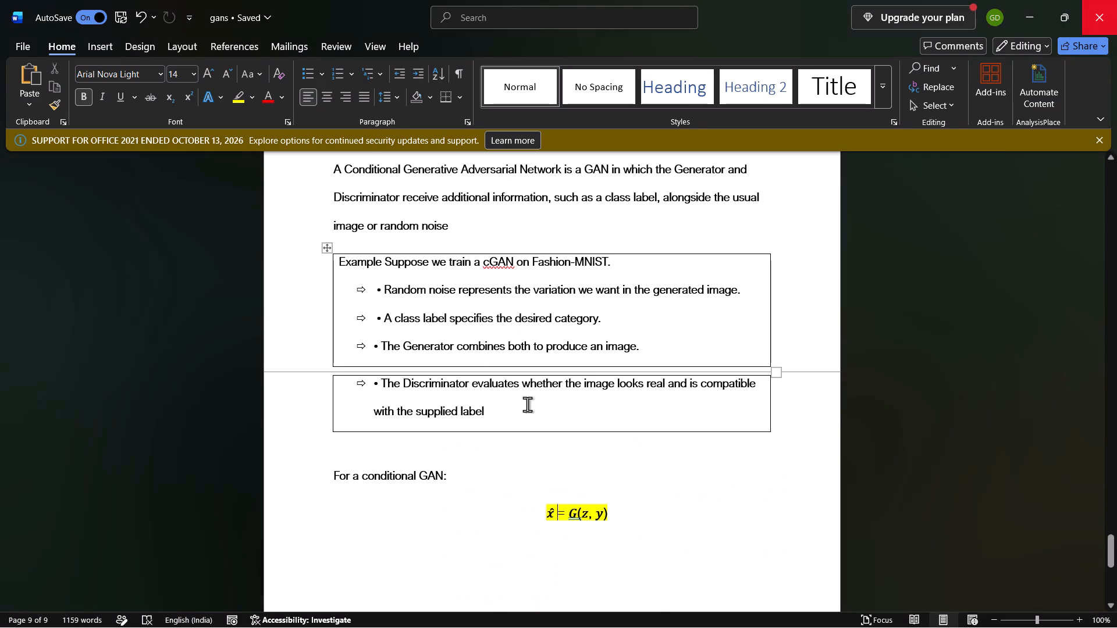
key(alt+Tab)
middle_click(614, 515)
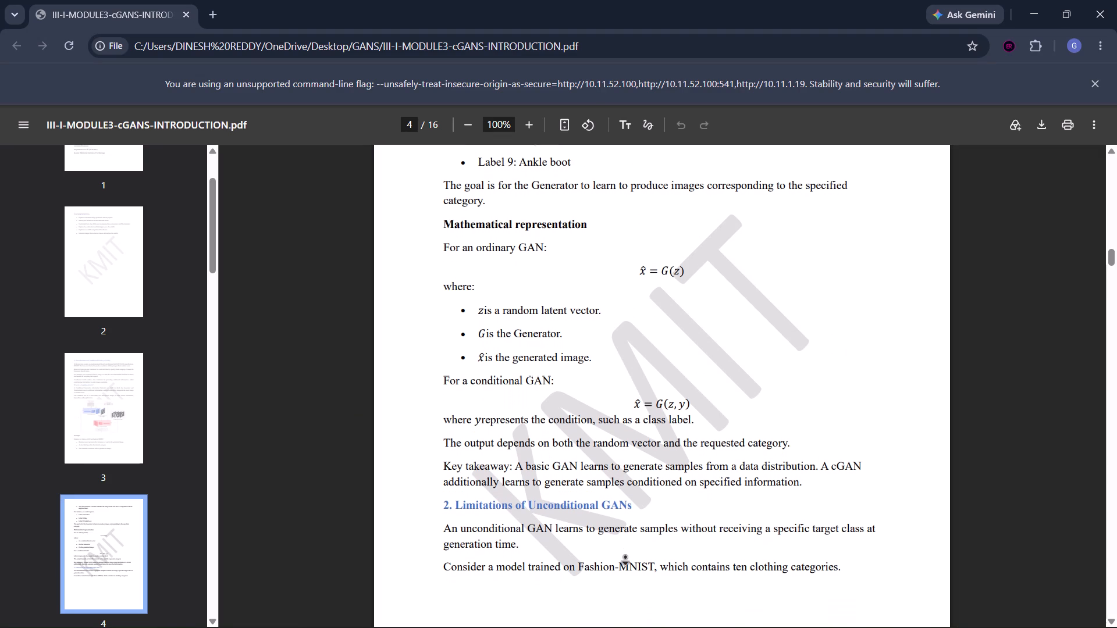
middle_click(625, 558)
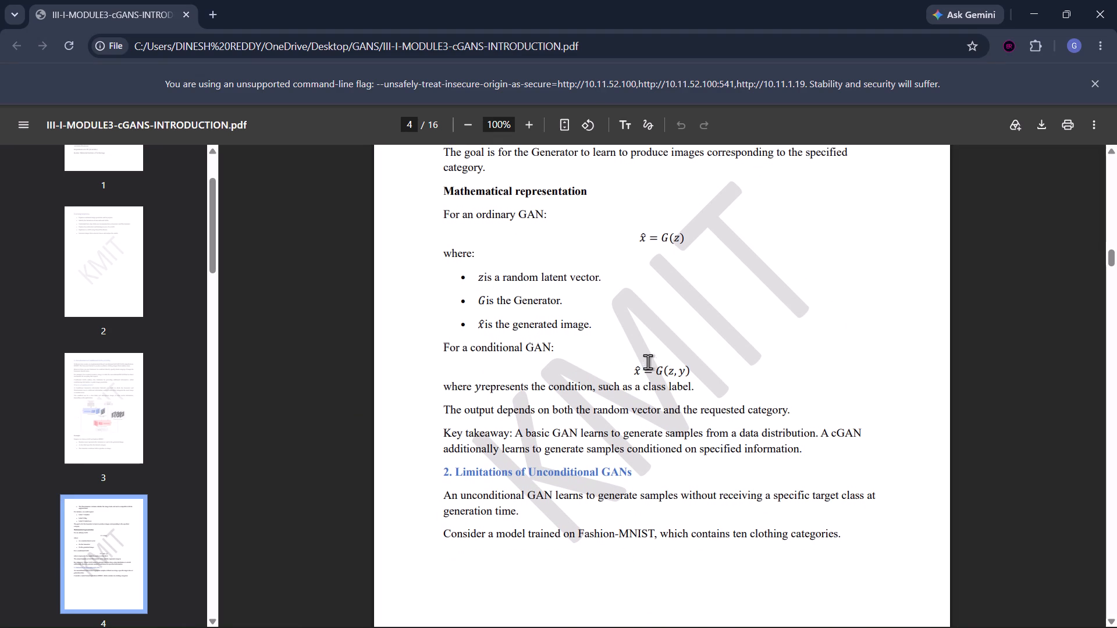
right_drag(691, 403, 691, 404)
right_drag(691, 404, 762, 444)
click(762, 471)
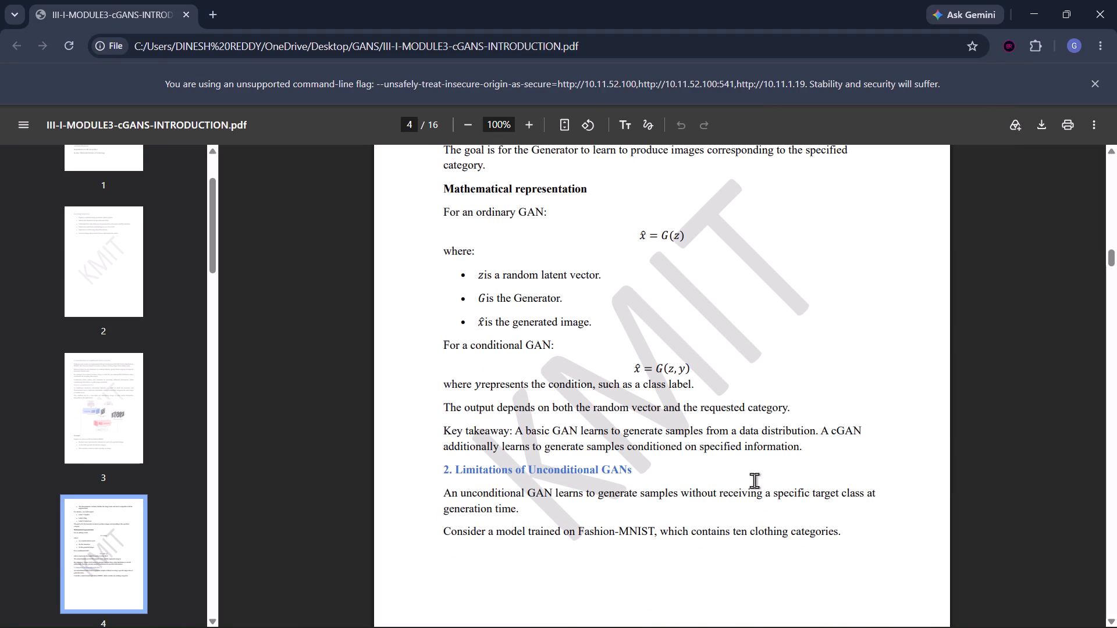
drag(445, 409, 445, 408)
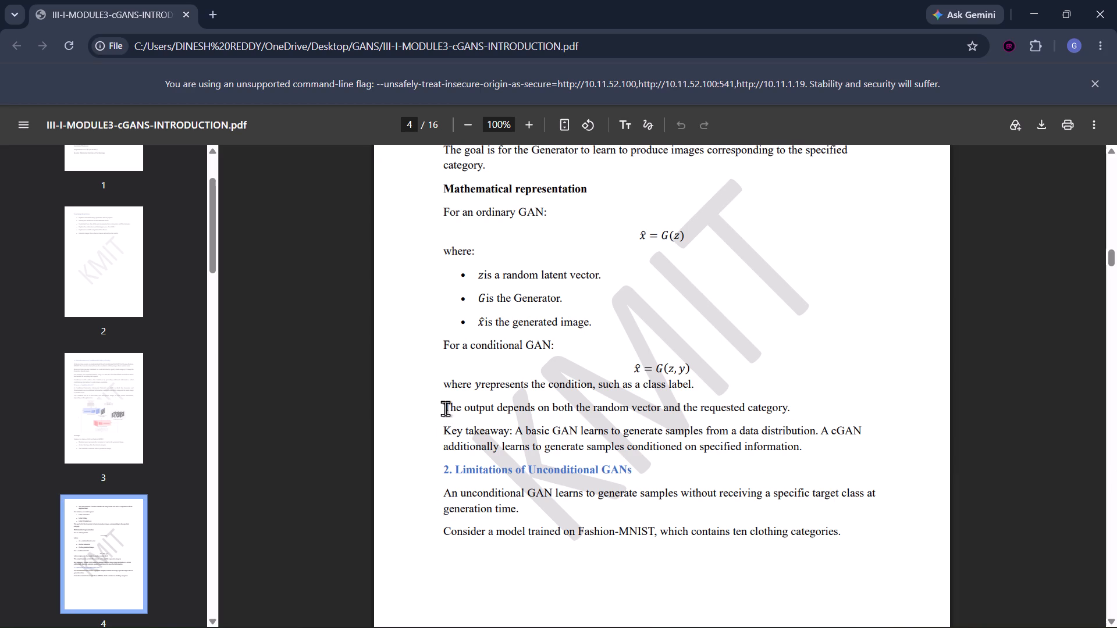
drag(445, 408, 829, 403)
click(817, 399)
drag(446, 408, 788, 413)
click(787, 413)
drag(515, 432, 688, 435)
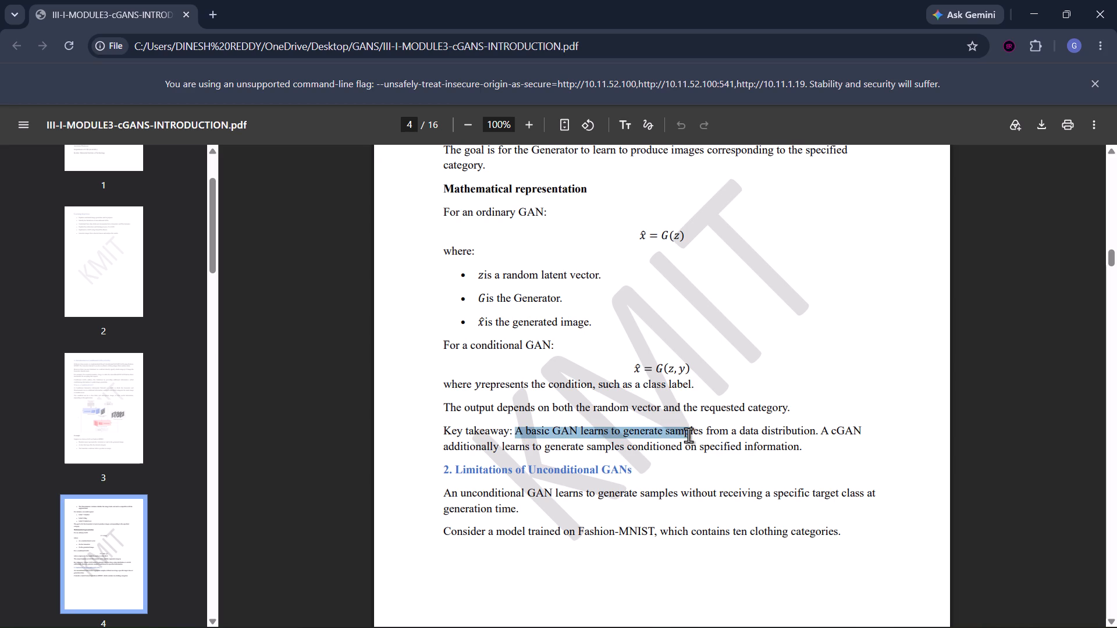
drag(688, 435, 735, 430)
drag(735, 430, 812, 430)
click(812, 430)
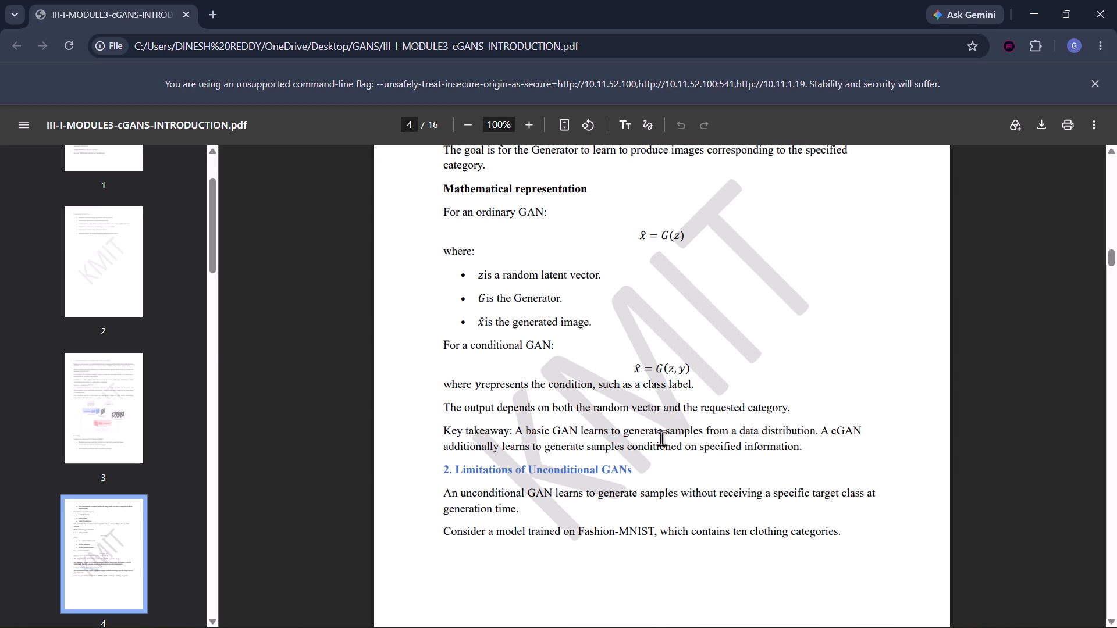
drag(437, 448, 663, 453)
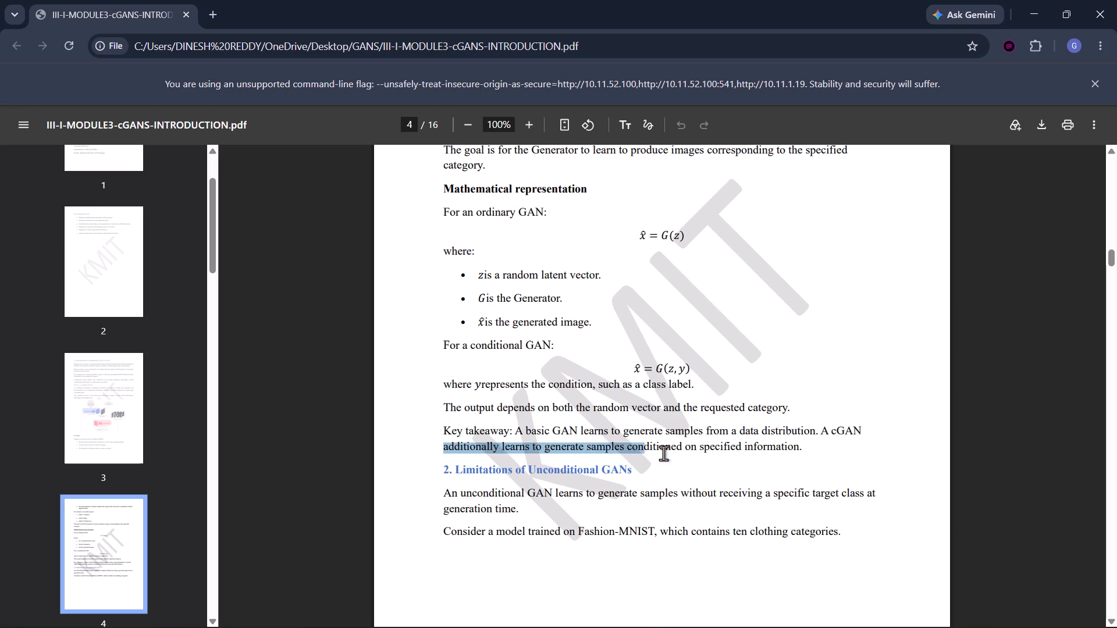
drag(663, 453, 835, 447)
click(835, 447)
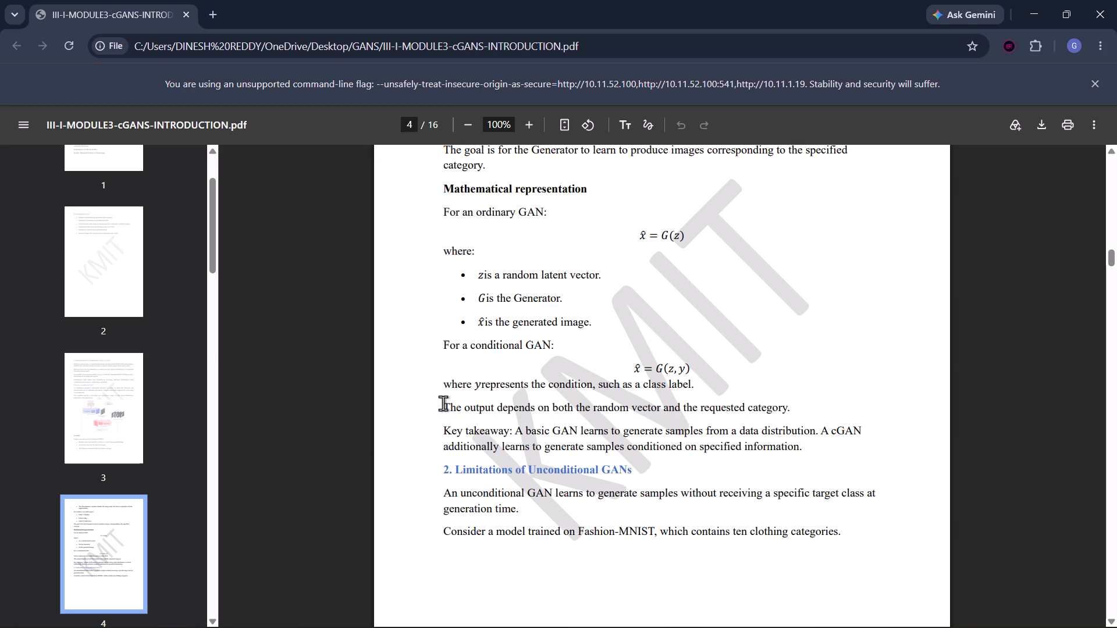
Copy the PDF text from "The output depends on both" through the end of the key takeaway onto a new unindented line below the gans document's formula.
drag(442, 404, 802, 445)
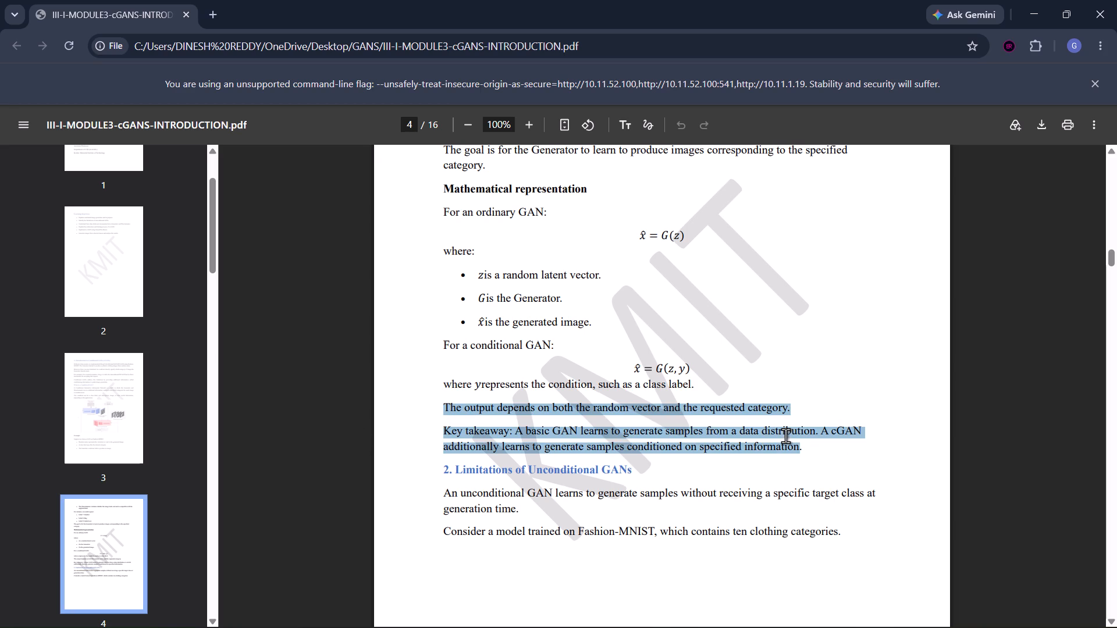
key(ctrl+c)
key(alt+Tab)
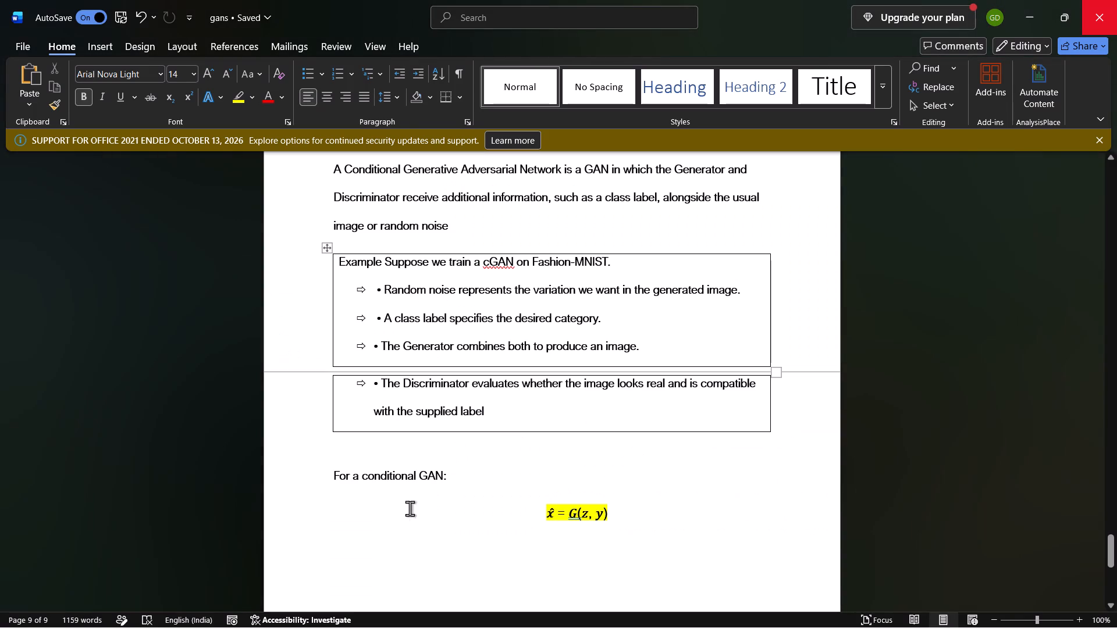
click(699, 516)
key(Return)
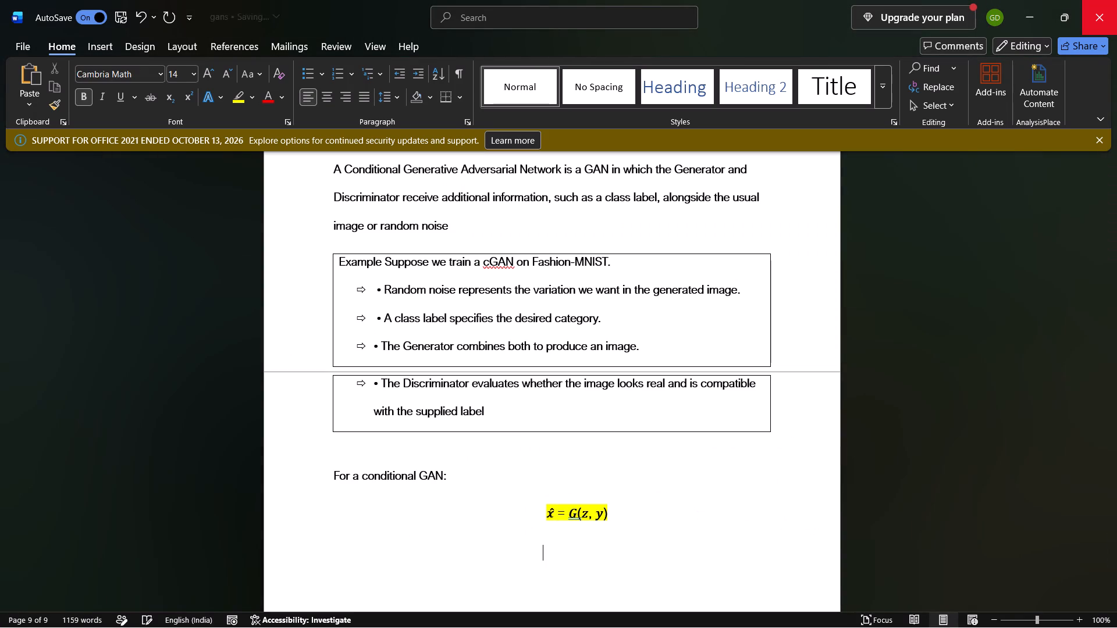
key(BackSpace)
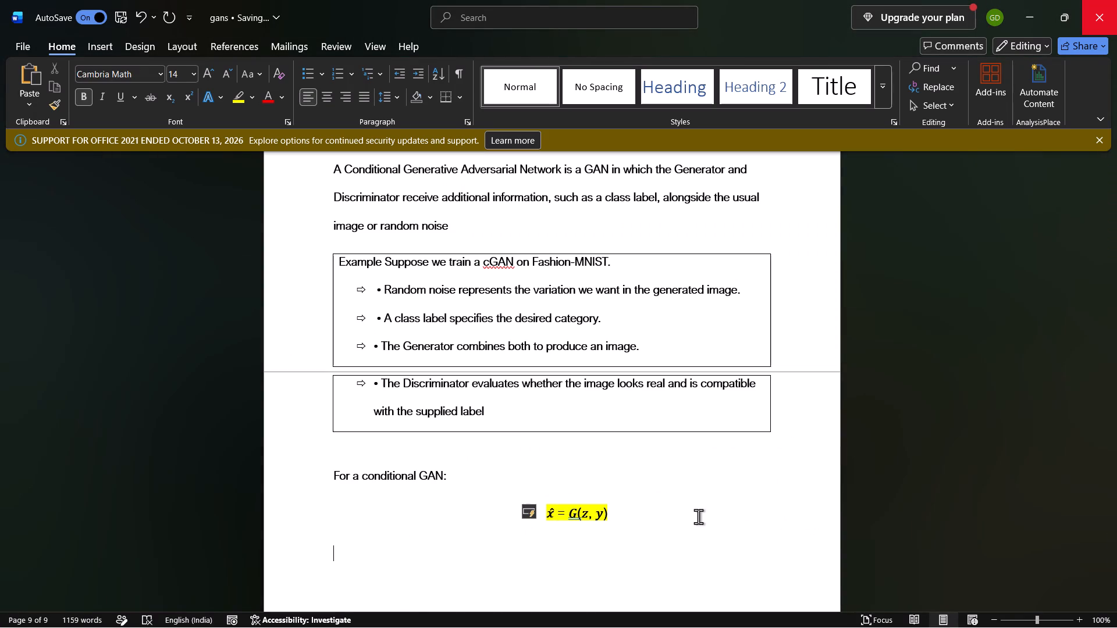
key(ctrl+v)
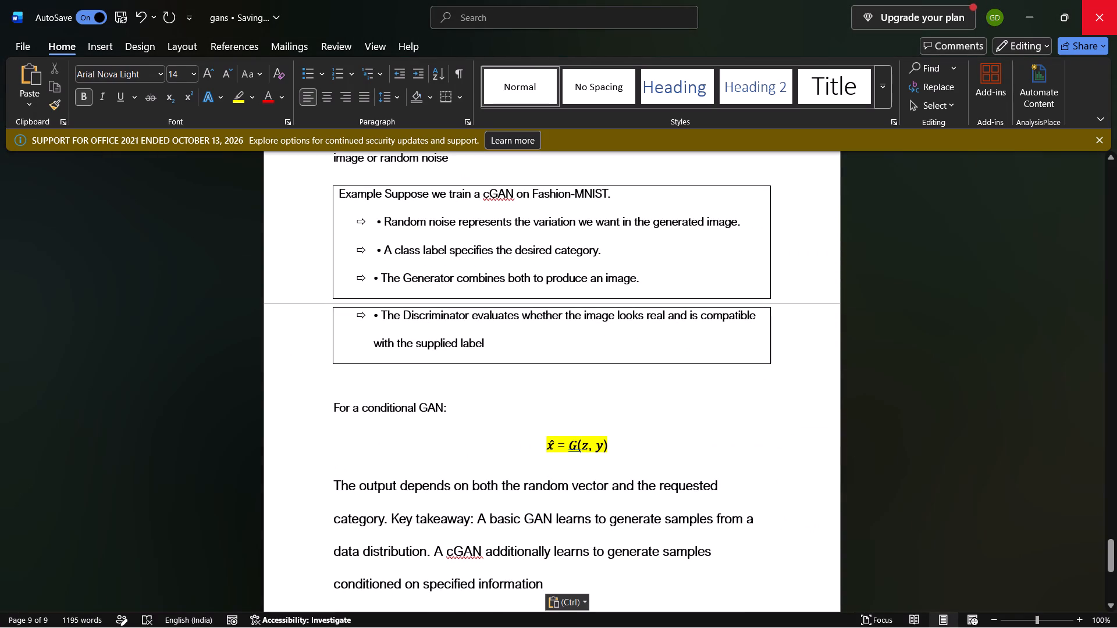
Format the pasted text as an arrow-bulleted list, with "The output depends…" and "Key takeaway:" starting separate bullets.
click(331, 488)
key(equal)
text(>\)
key(BackSpace)
key(space)
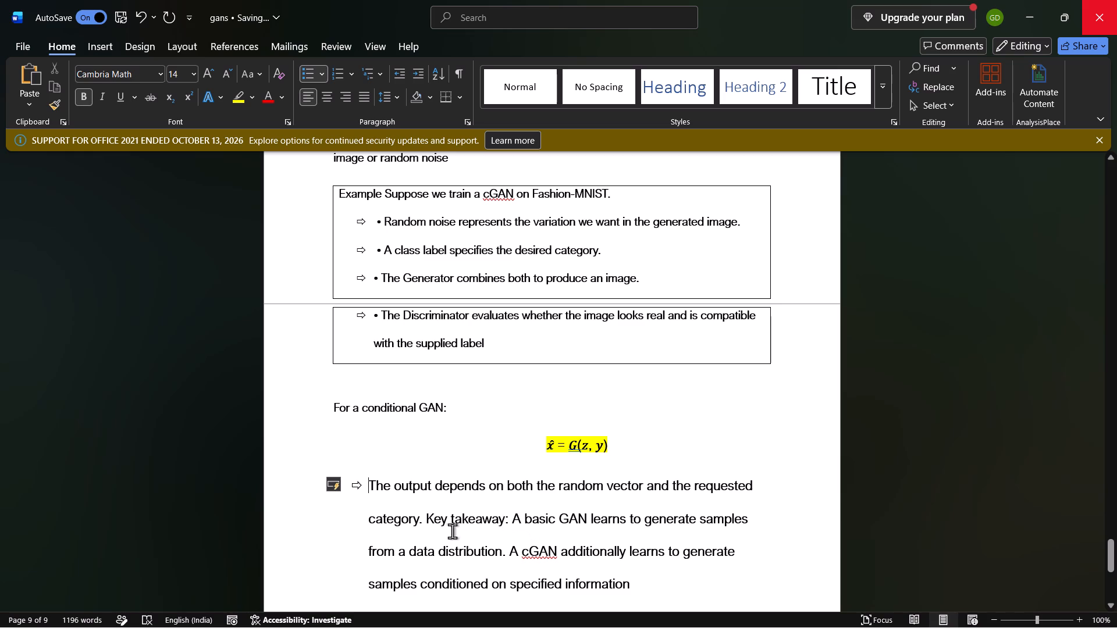
click(424, 522)
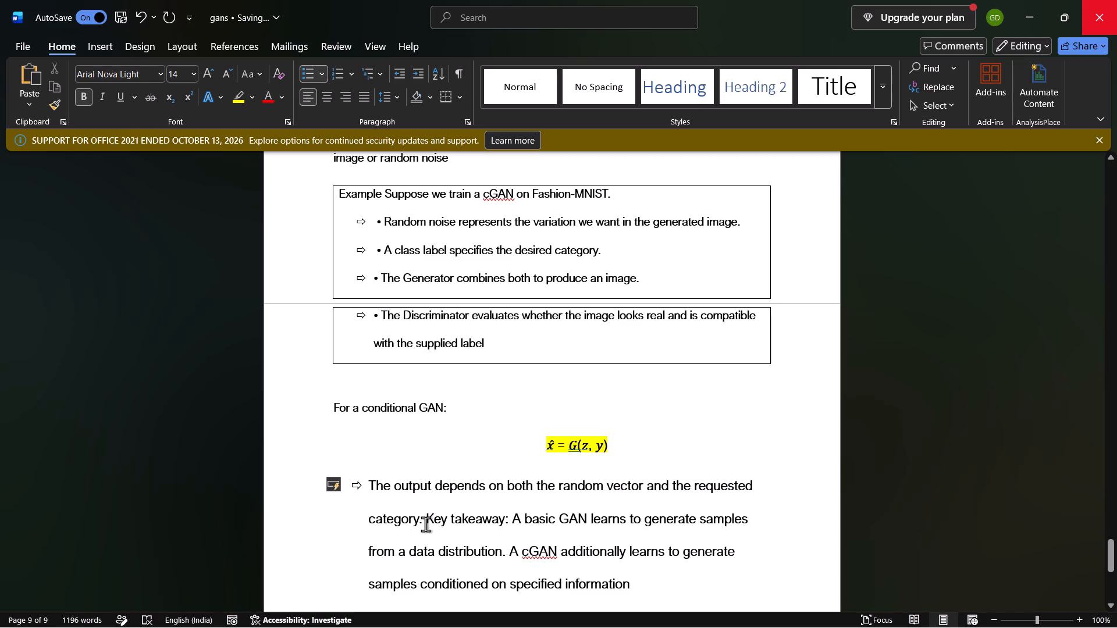
key(Return)
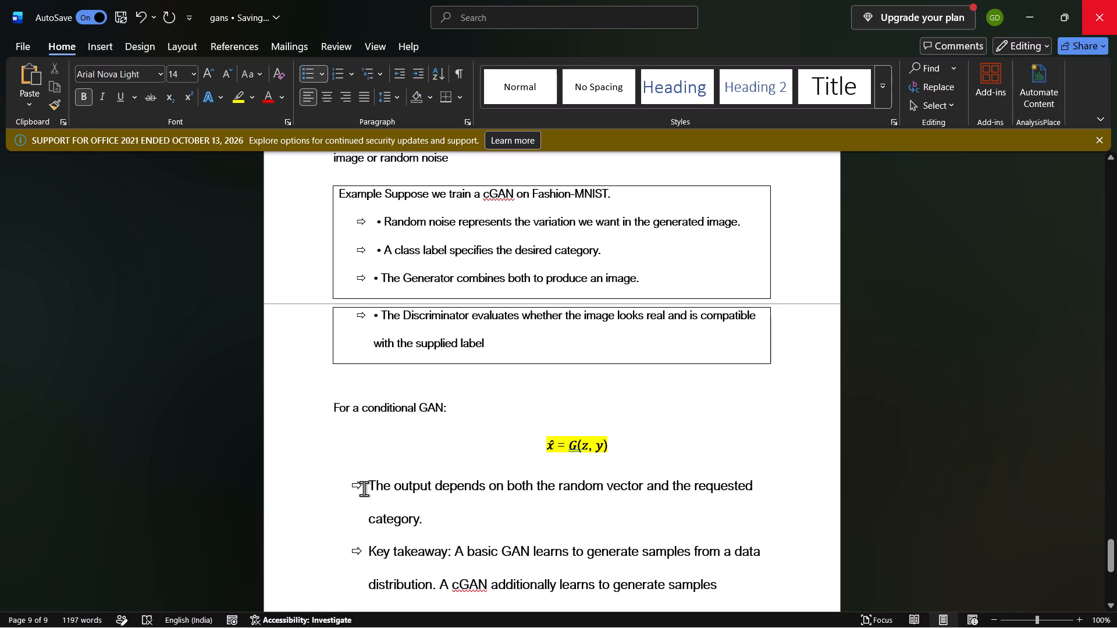
Reduce both arrow-bulleted paragraphs below the formula to font size 12.
drag(341, 481, 750, 608)
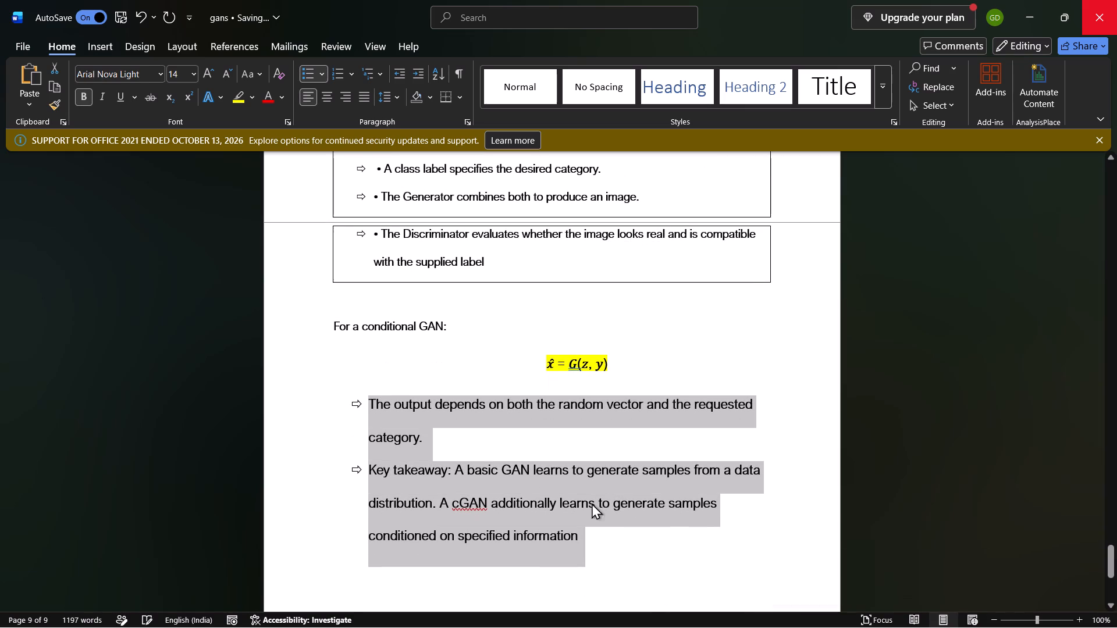
click(219, 77)
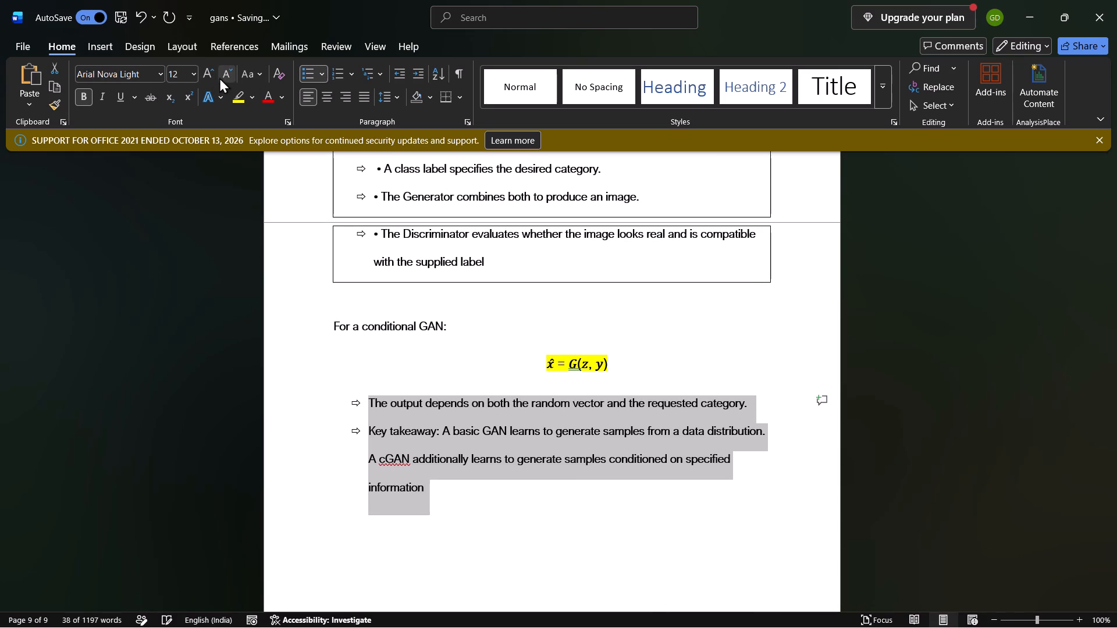
click(542, 512)
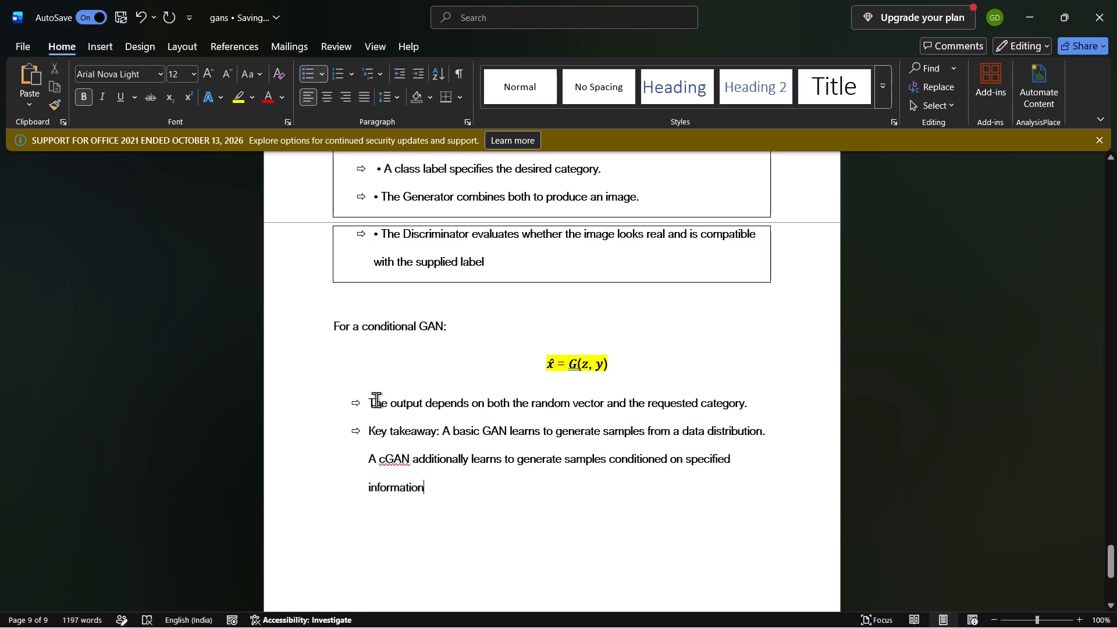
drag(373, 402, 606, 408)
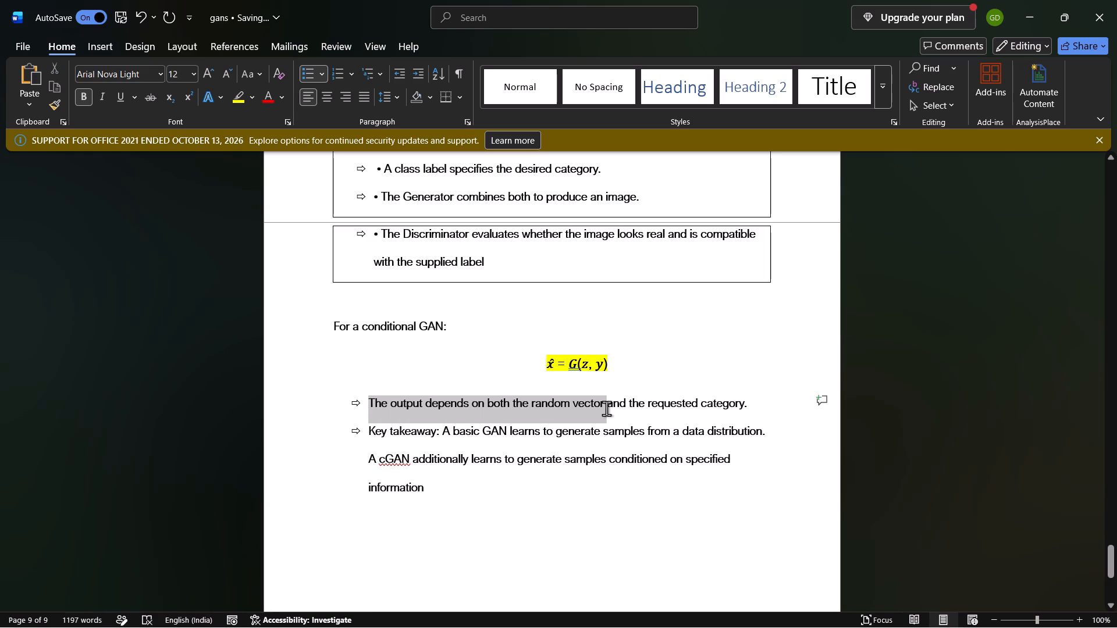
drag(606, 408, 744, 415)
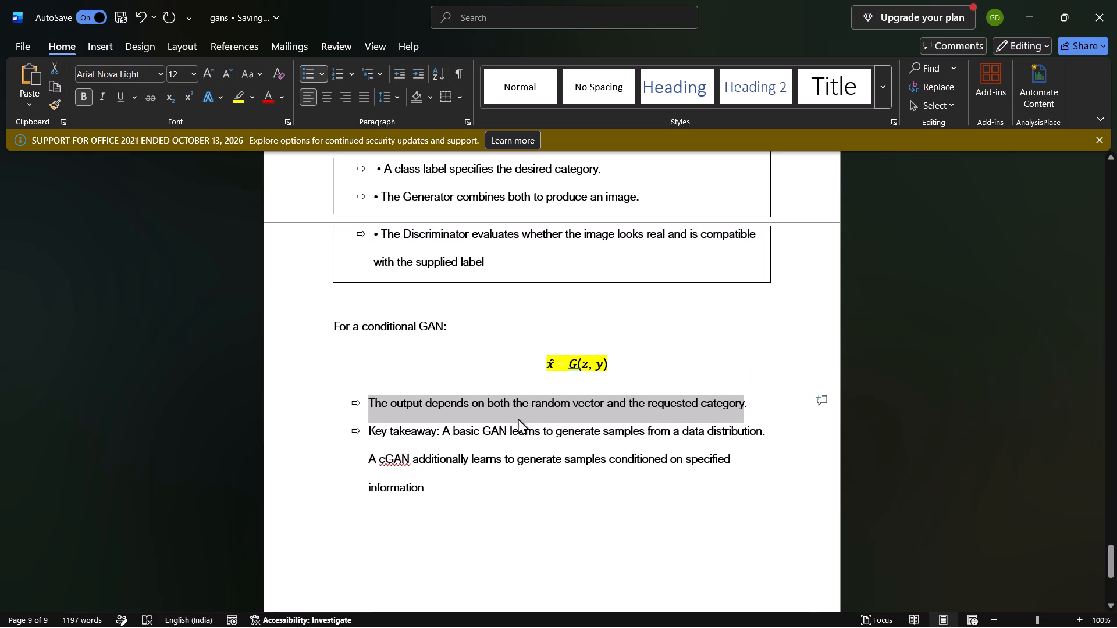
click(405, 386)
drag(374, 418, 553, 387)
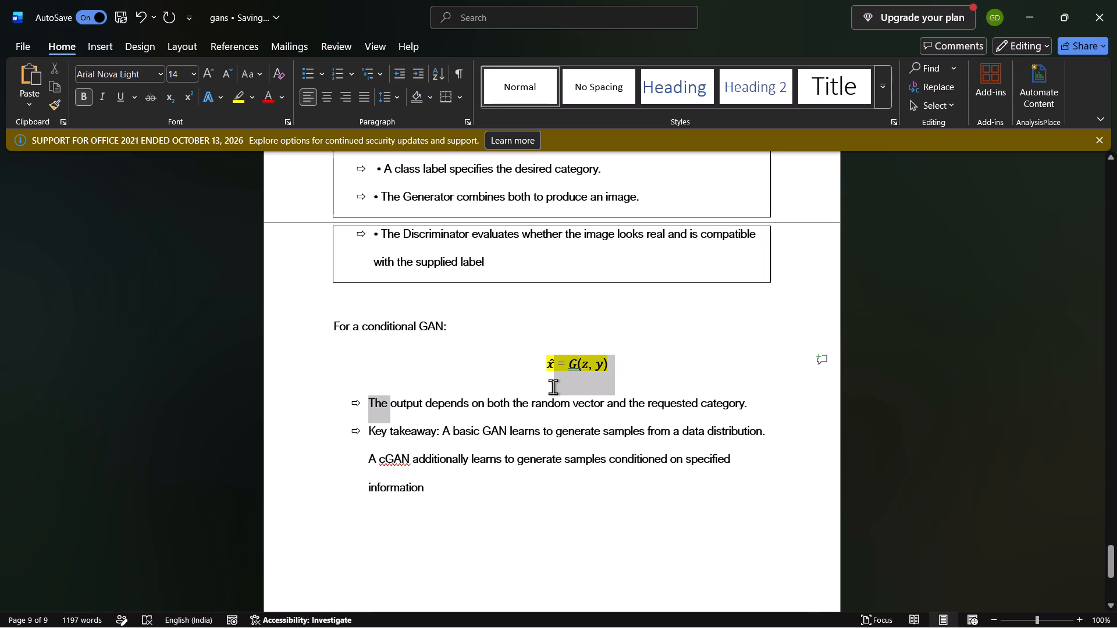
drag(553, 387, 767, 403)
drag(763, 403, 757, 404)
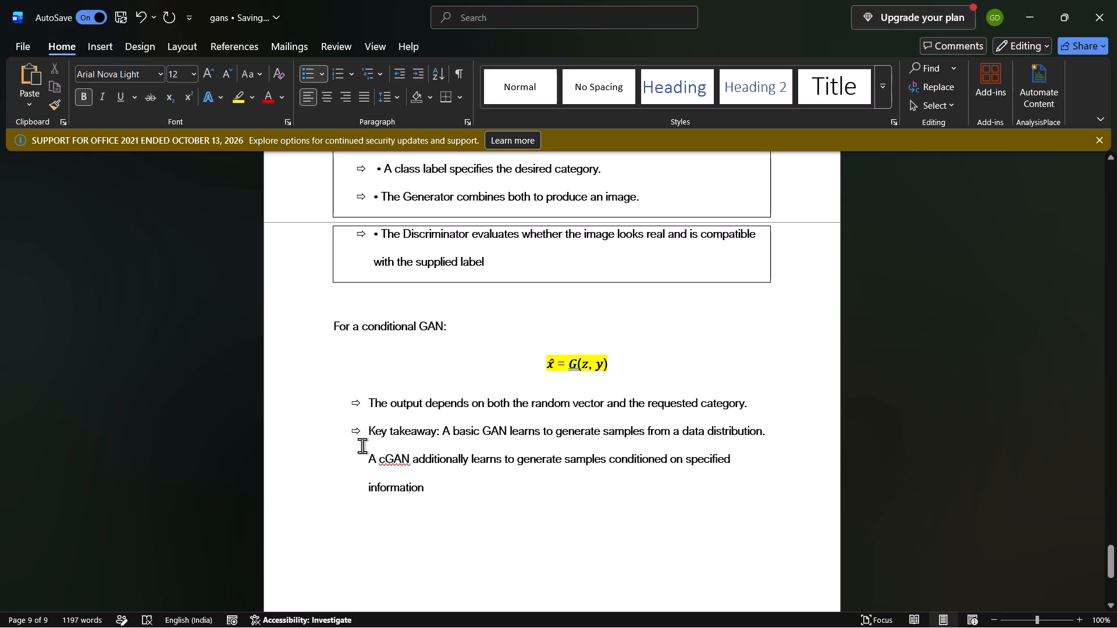
Set the "Key takeaway:" label in the second bullet to font size 14.
drag(371, 434, 441, 430)
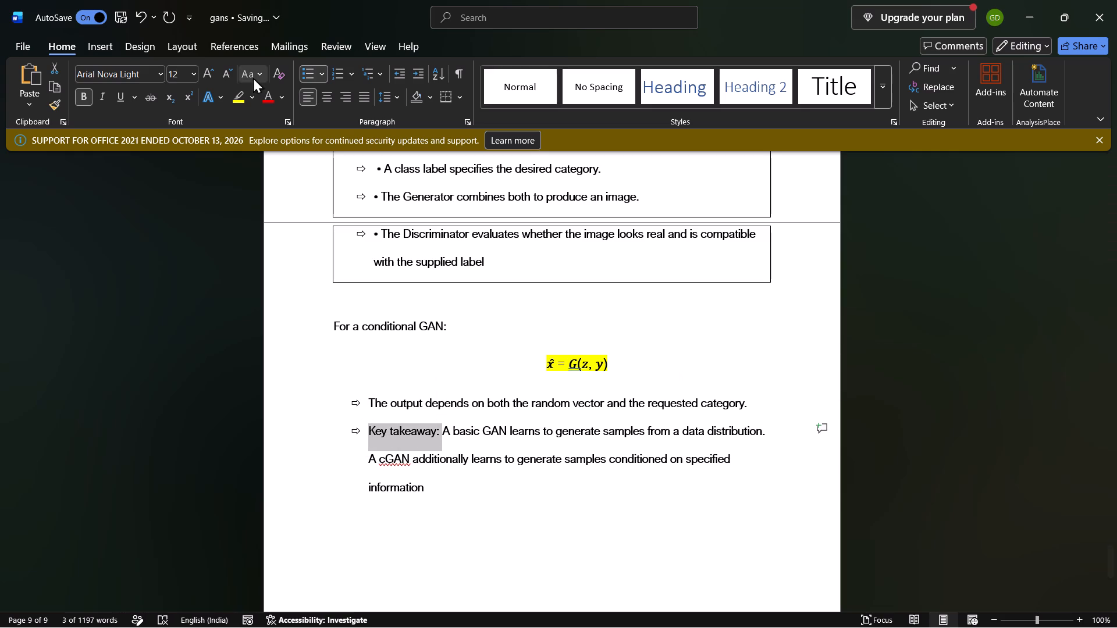
click(207, 73)
click(323, 484)
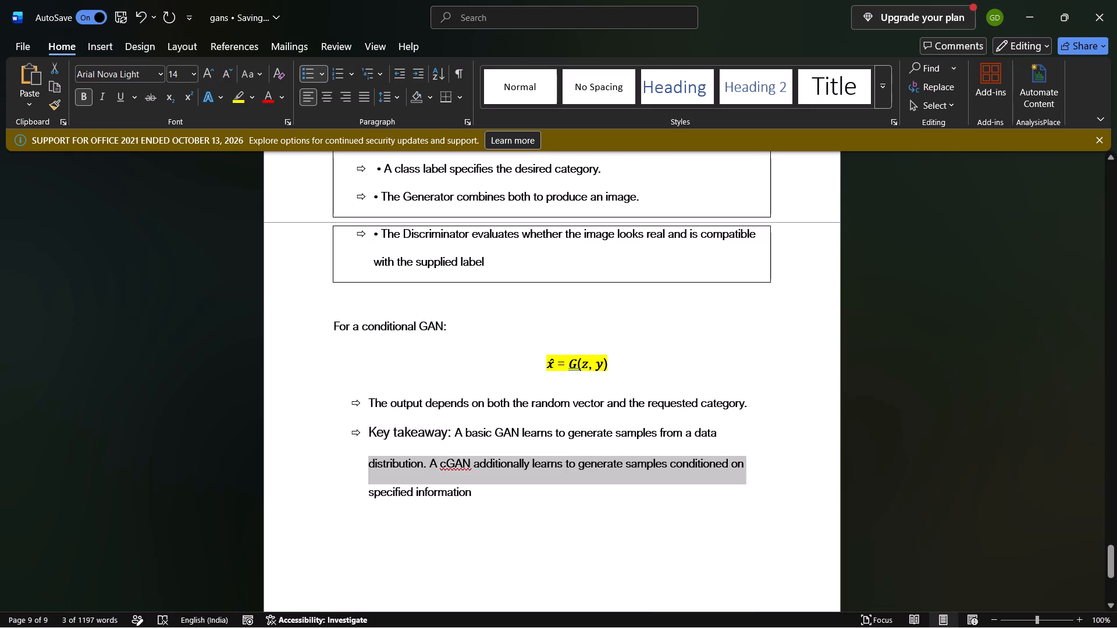
click(390, 556)
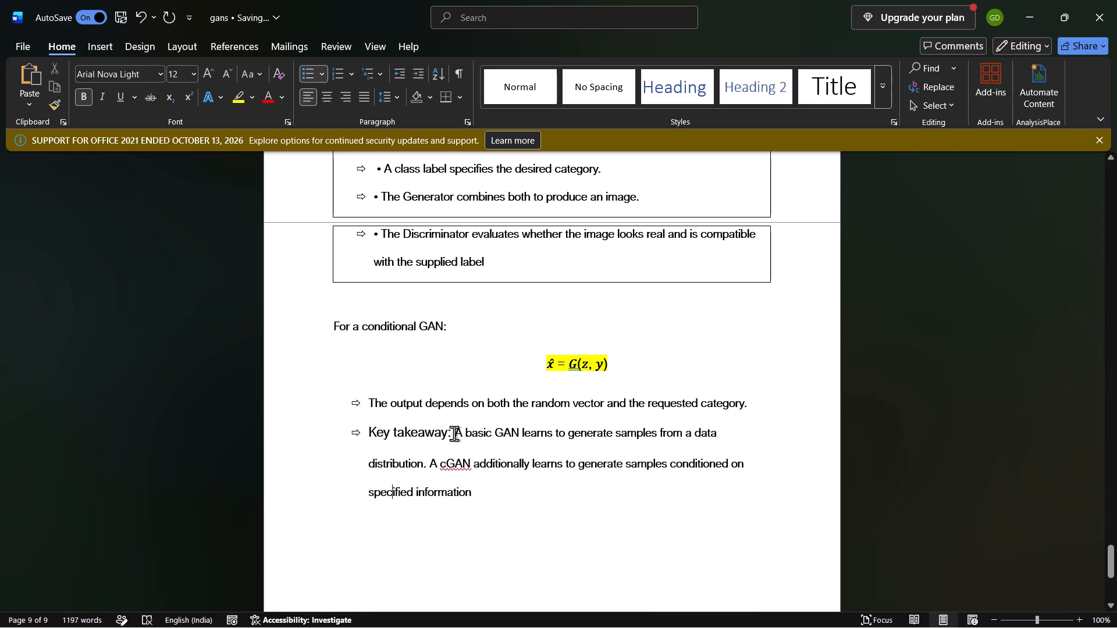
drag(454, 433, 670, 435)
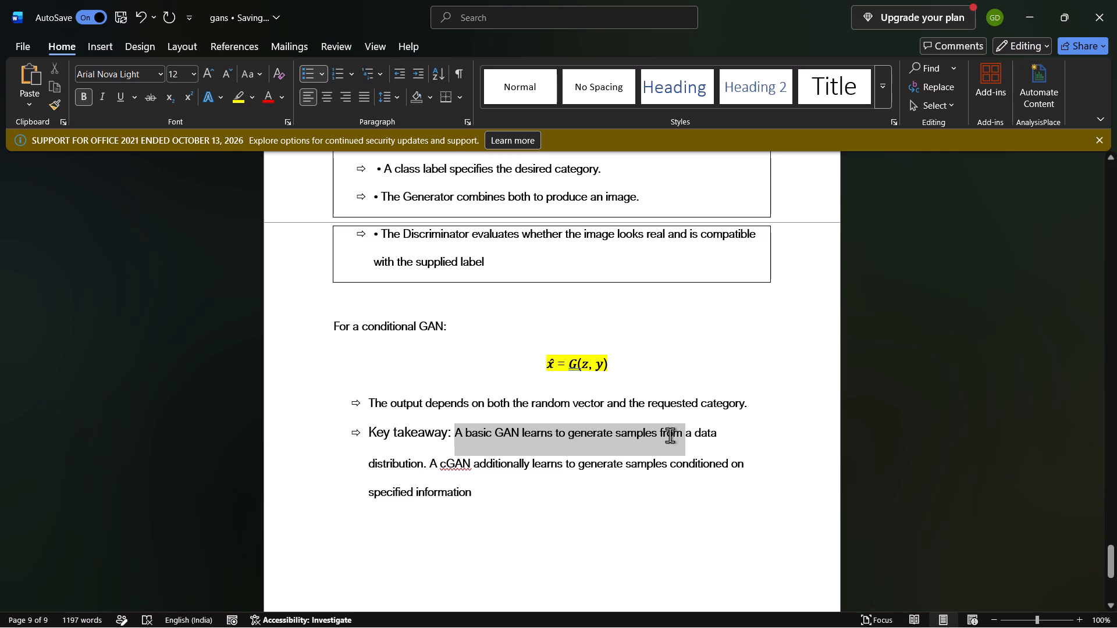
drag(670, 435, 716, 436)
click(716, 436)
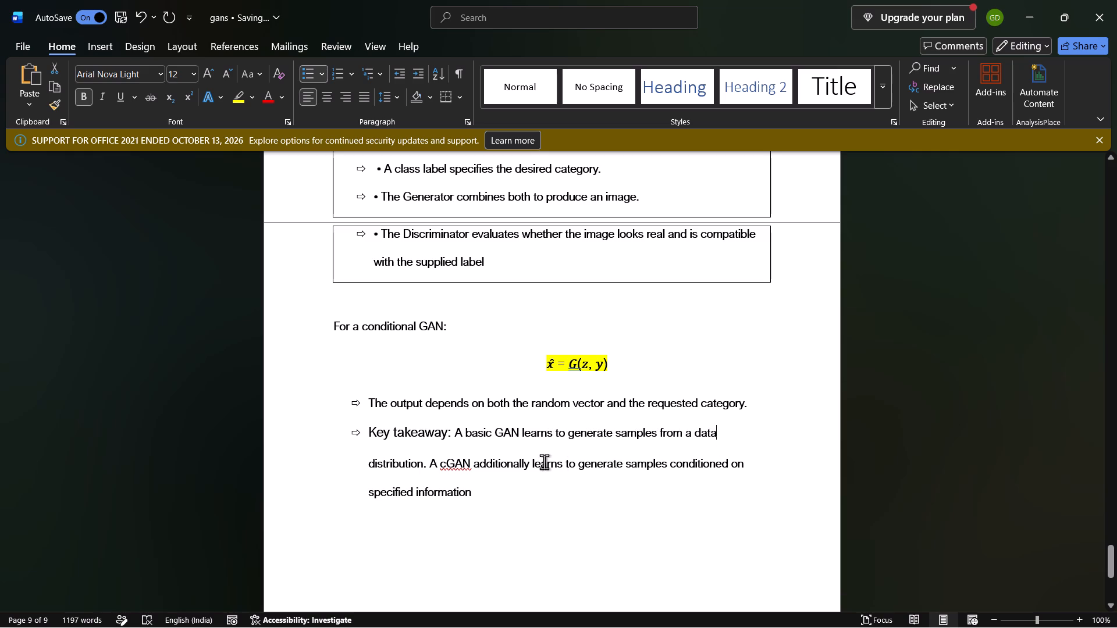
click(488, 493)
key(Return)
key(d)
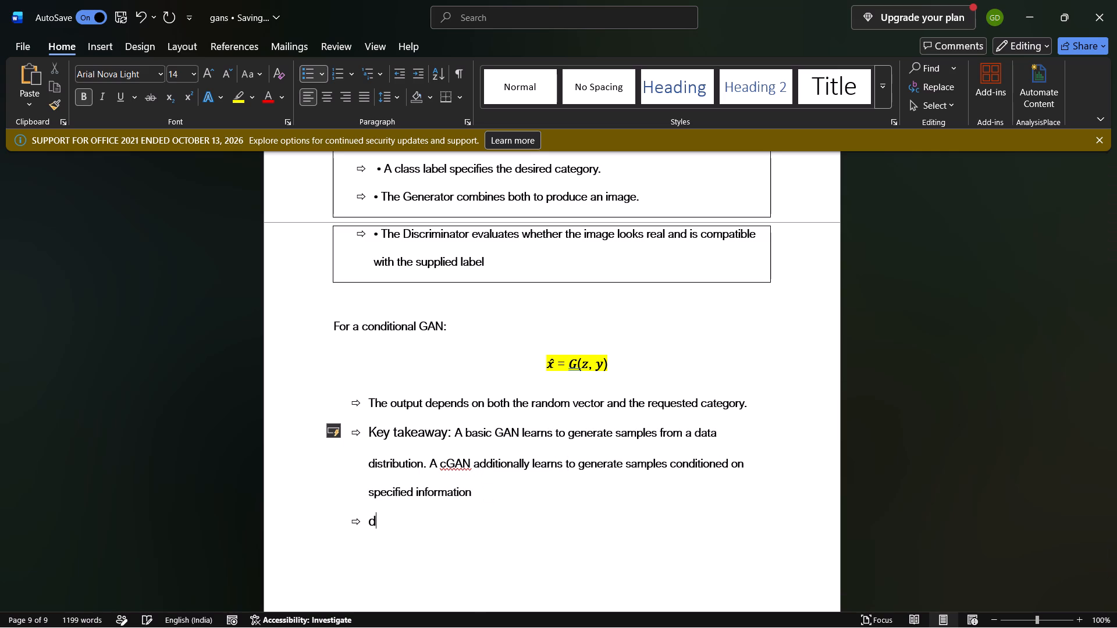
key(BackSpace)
Copy both arrow-bulleted paragraphs below the formula, and undo the recent edits back to the plain, unhighlighted 12-point formula.
drag(363, 398, 486, 509)
key(ctrl+c)
key(ctrl+z)
key(ctrl+z)
key(ctrl+z)
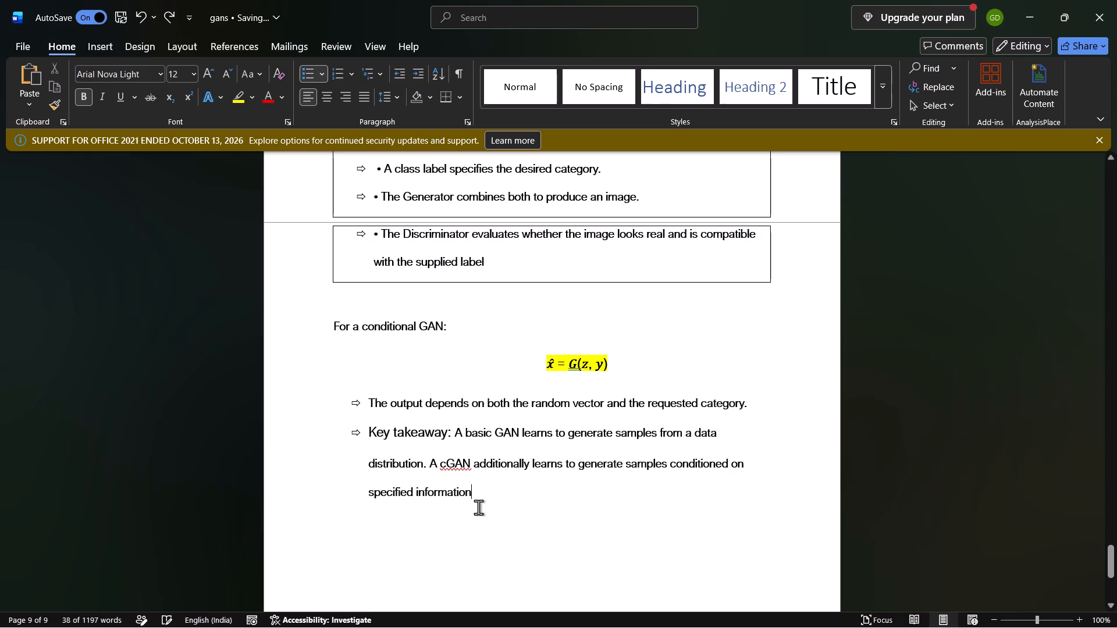
key(ctrl+z)
key(ctrl+z)
key(ctrl+z)
key(ctrl+z)
key(ctrl+z)
key(ctrl+z)
key(ctrl+z)
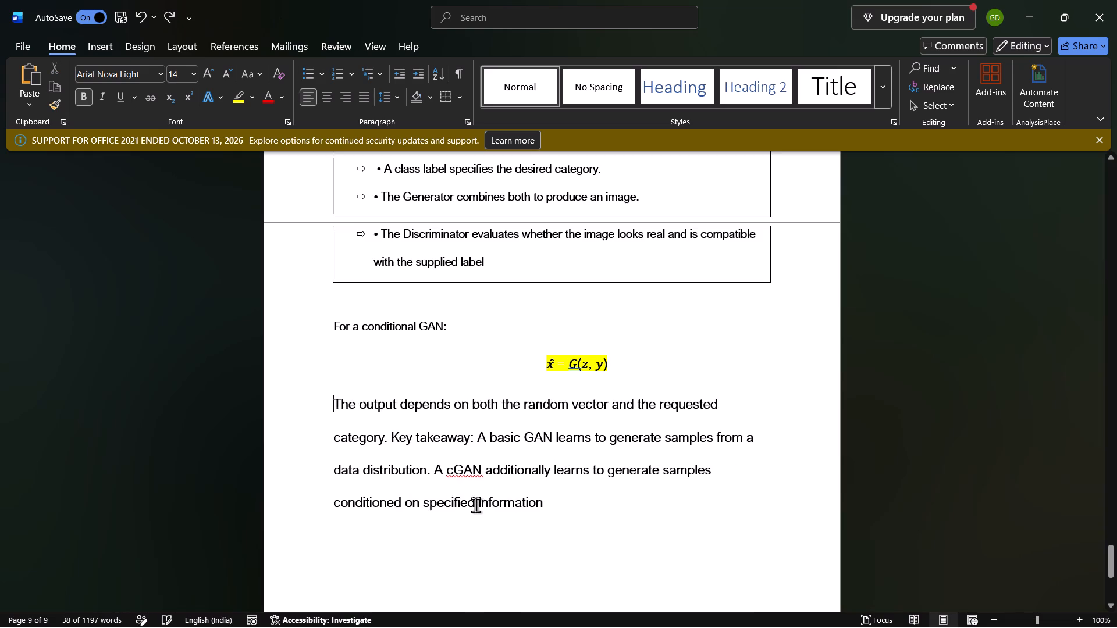
key(ctrl+z)
key(ctrl+z)
key(ctrl+z)
key(ctrl+z)
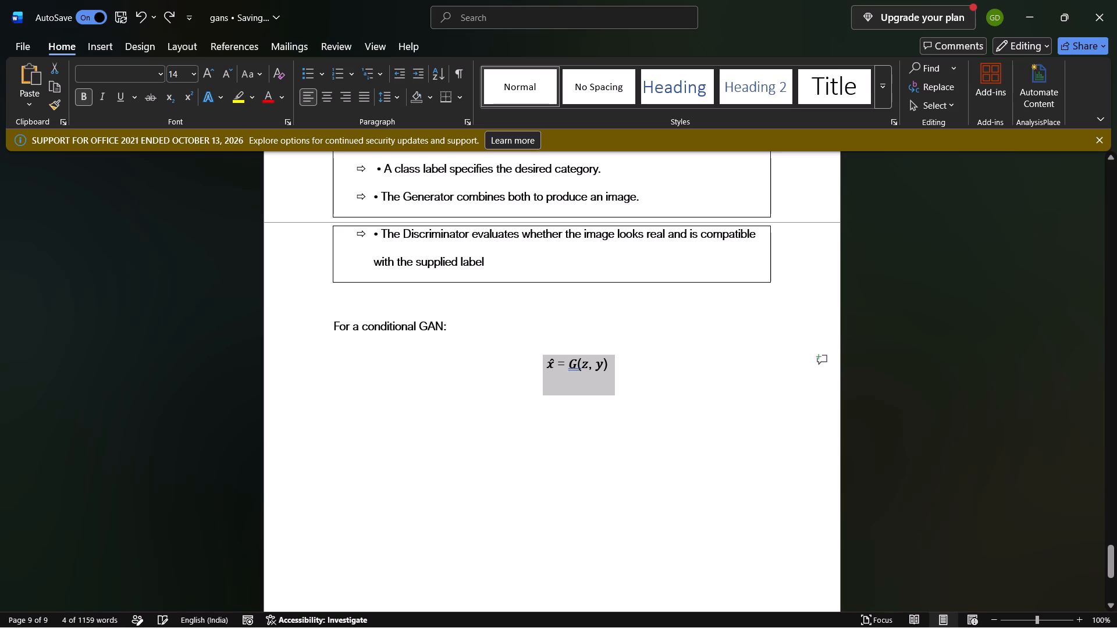
key(ctrl+z)
key(ctrl+z)
key(ctrl+z)
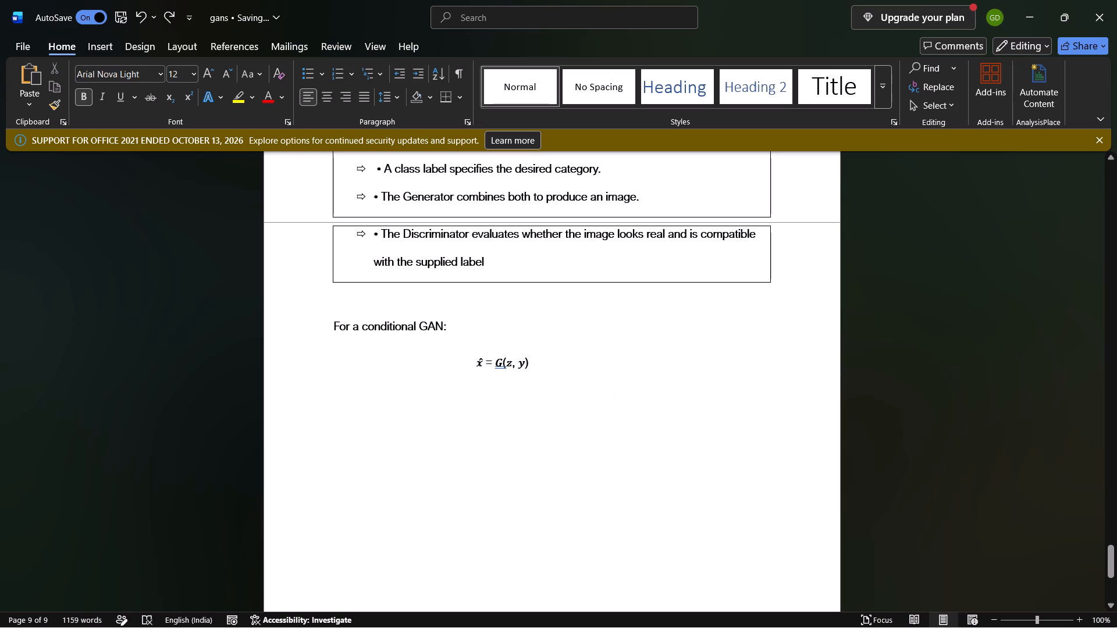
Indent the conditional GAN formula by one more tab stop.
key(Right)
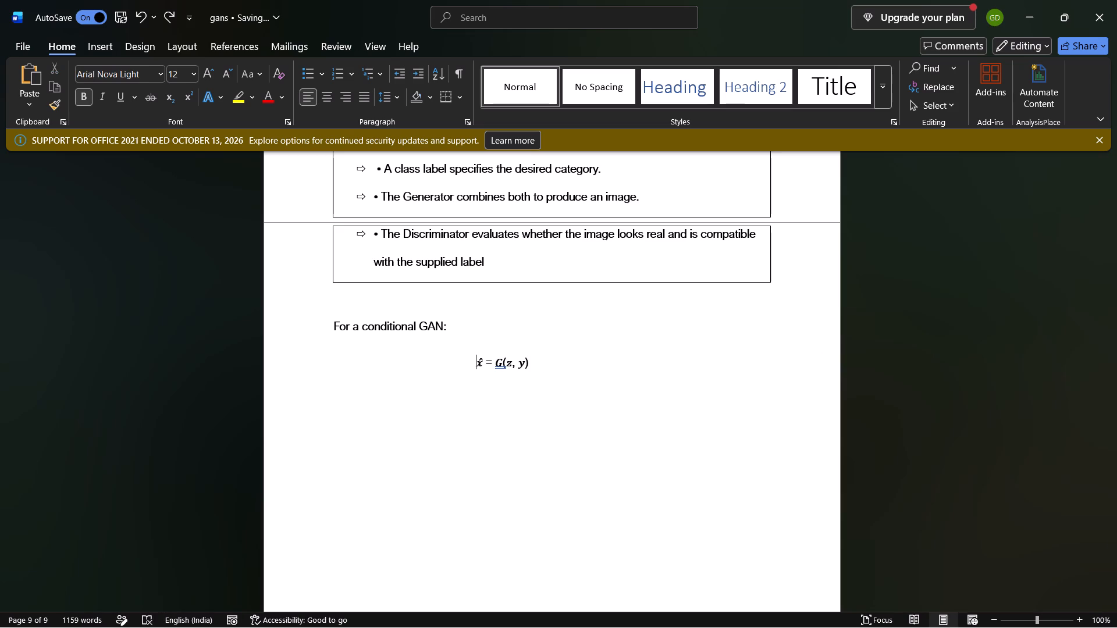
key(Tab)
key(Down)
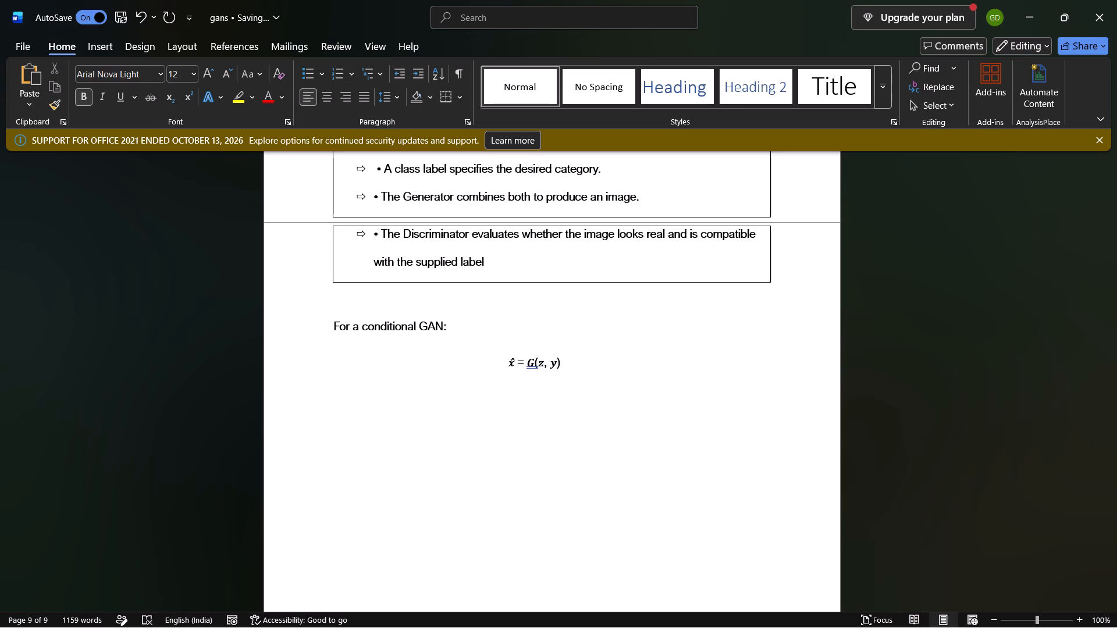
Paste the copied arrow-bulleted paragraphs on a new unindented line below the conditional GAN formula.
key(Right)
key(Right)
key(Right)
key(Right)
key(Right)
key(Right)
key(Right)
key(Right)
key(Right)
key(Right)
key(Right)
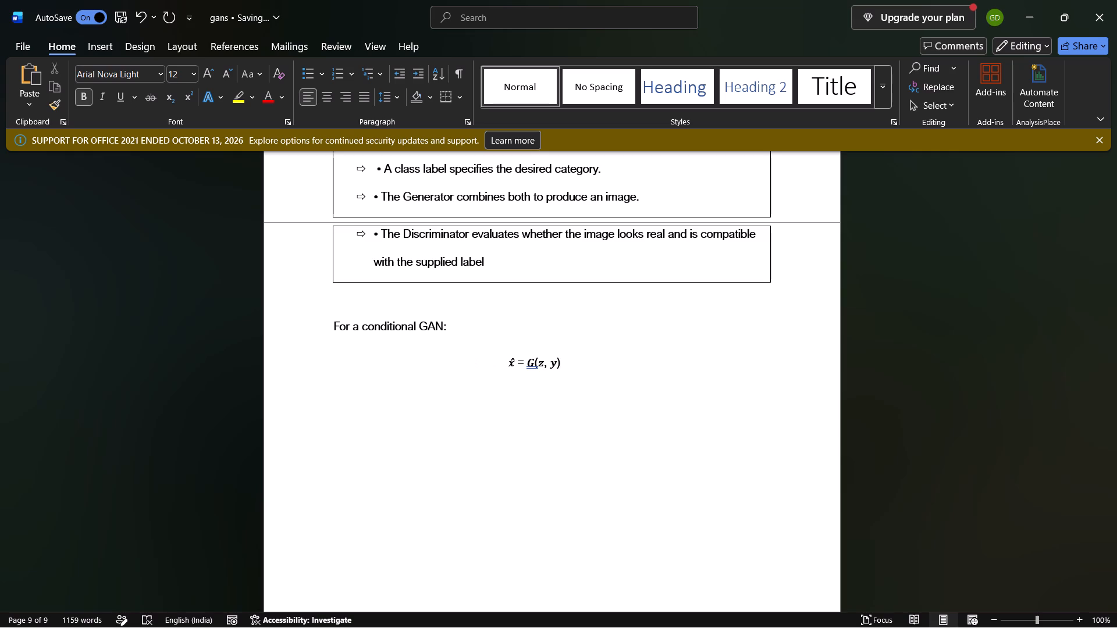
key(Return)
key(BackSpace)
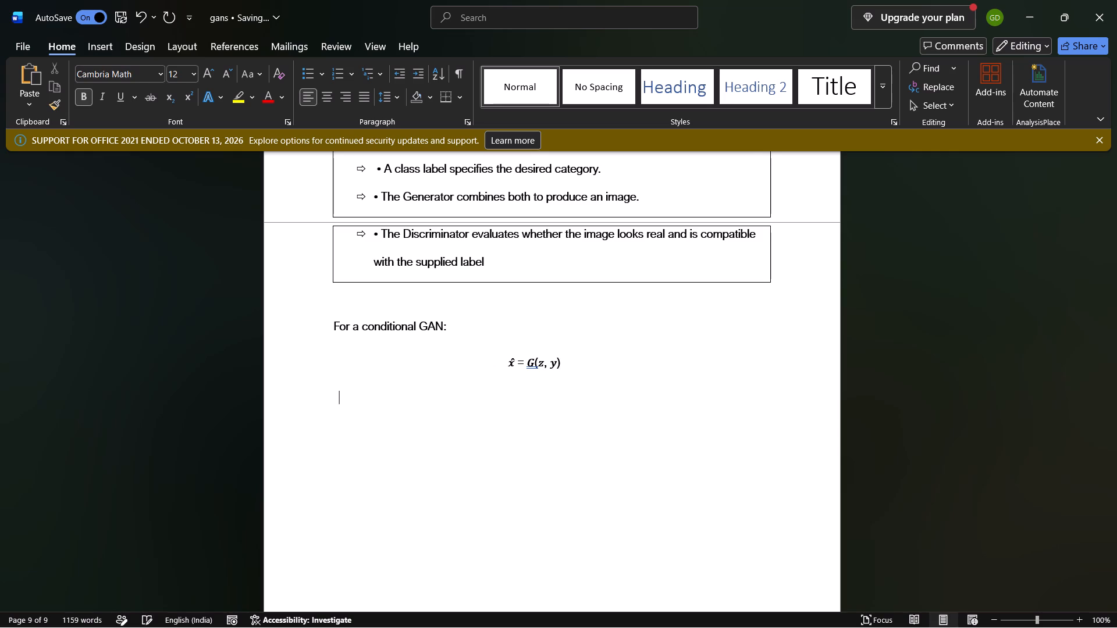
key(ctrl+v)
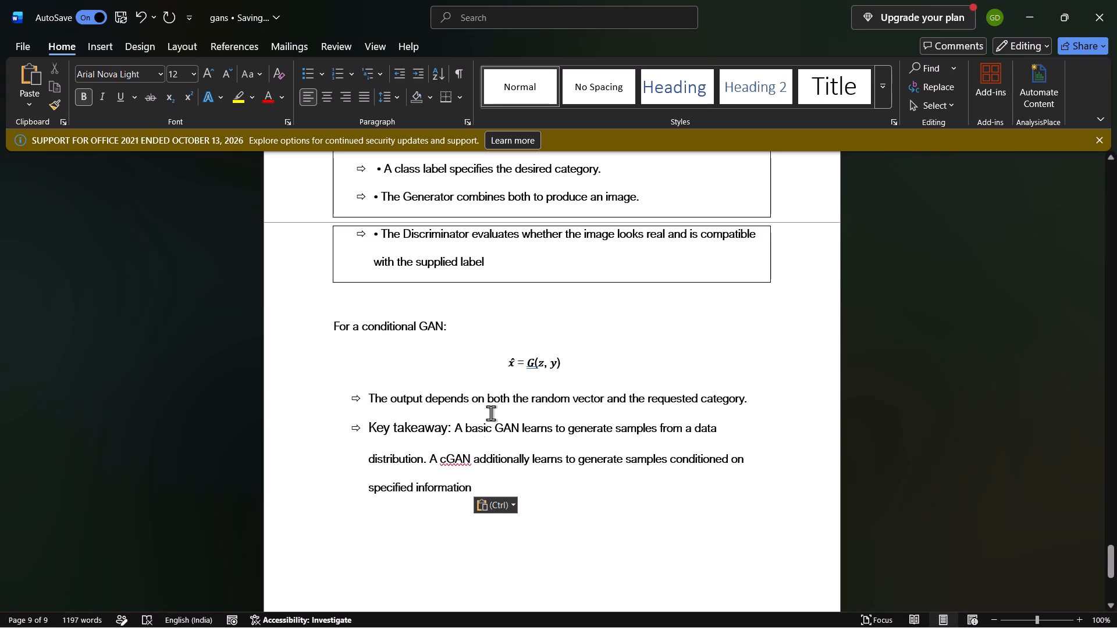
Set the conditional GAN formula to font size 14.
drag(500, 362, 584, 346)
click(565, 365)
drag(503, 366, 553, 366)
drag(553, 366, 582, 370)
click(197, 69)
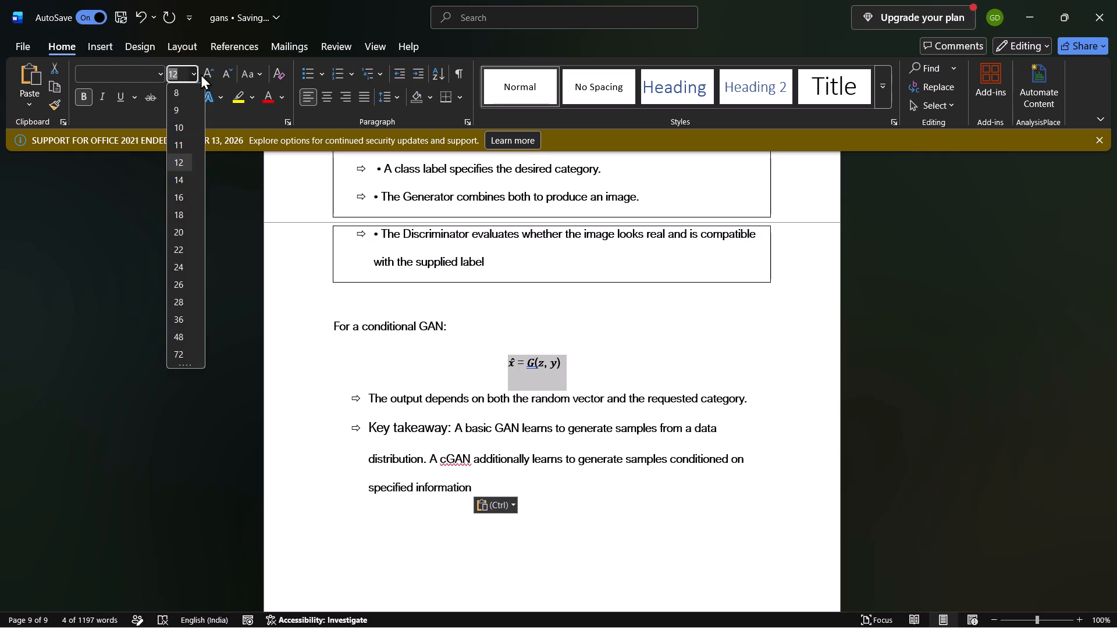
click(202, 74)
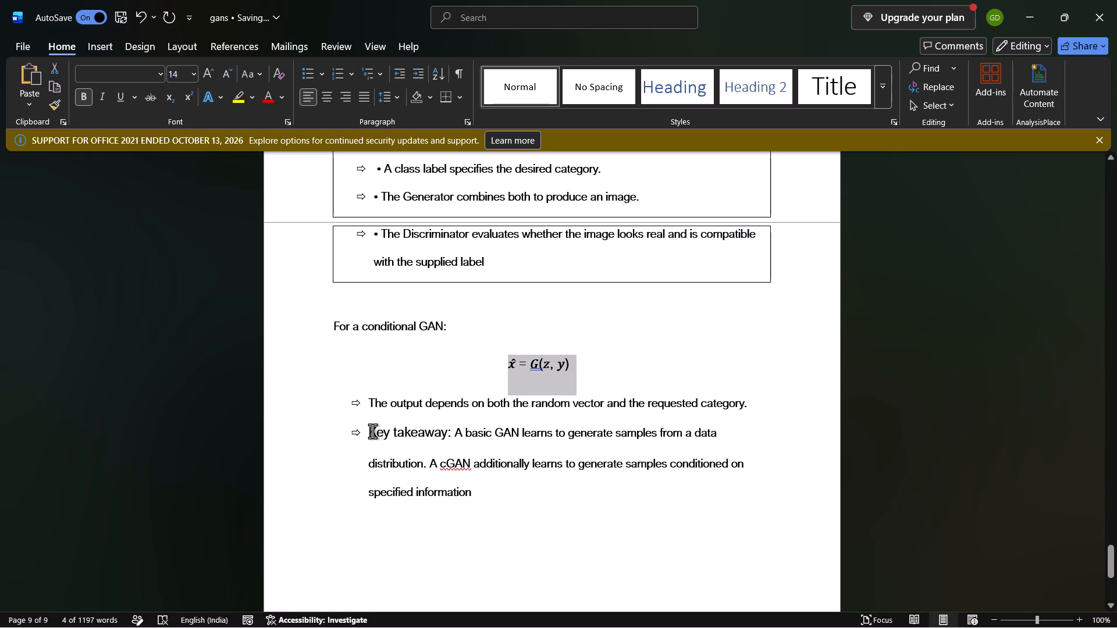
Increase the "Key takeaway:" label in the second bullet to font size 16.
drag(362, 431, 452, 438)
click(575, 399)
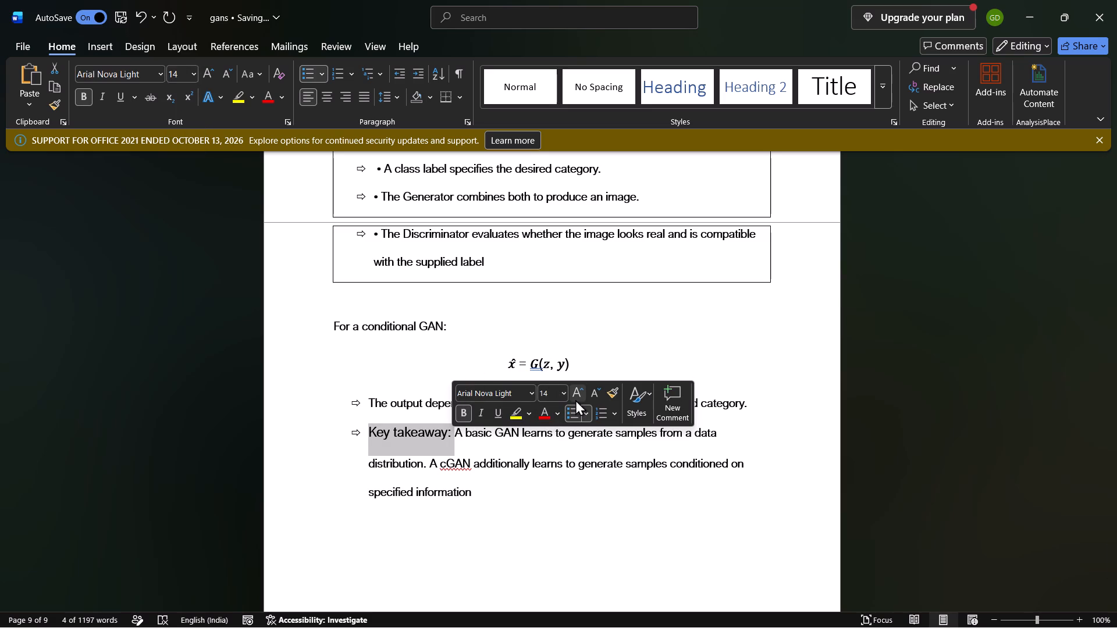
Highlight the conditional GAN formula in yellow and colour its text red.
click(586, 347)
drag(503, 367, 568, 376)
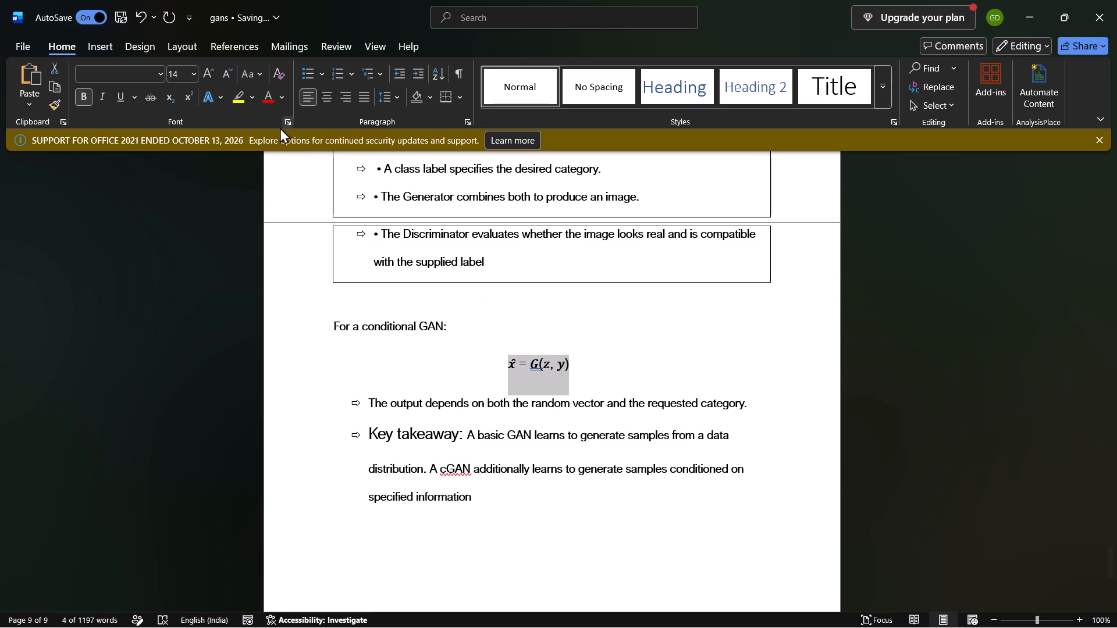
click(238, 91)
click(271, 94)
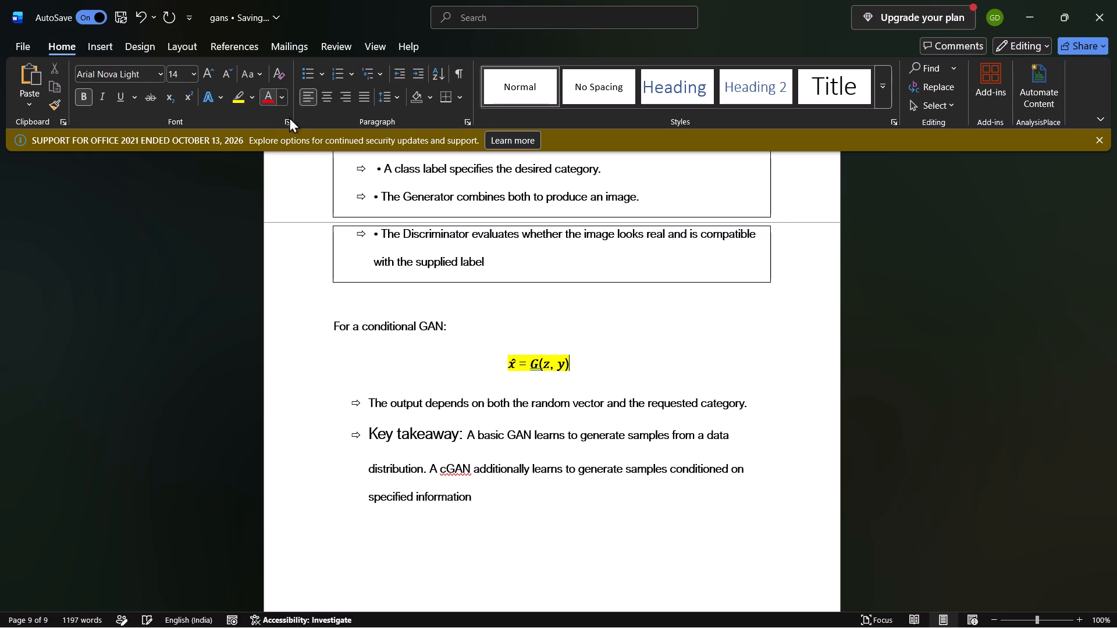
drag(500, 355, 577, 373)
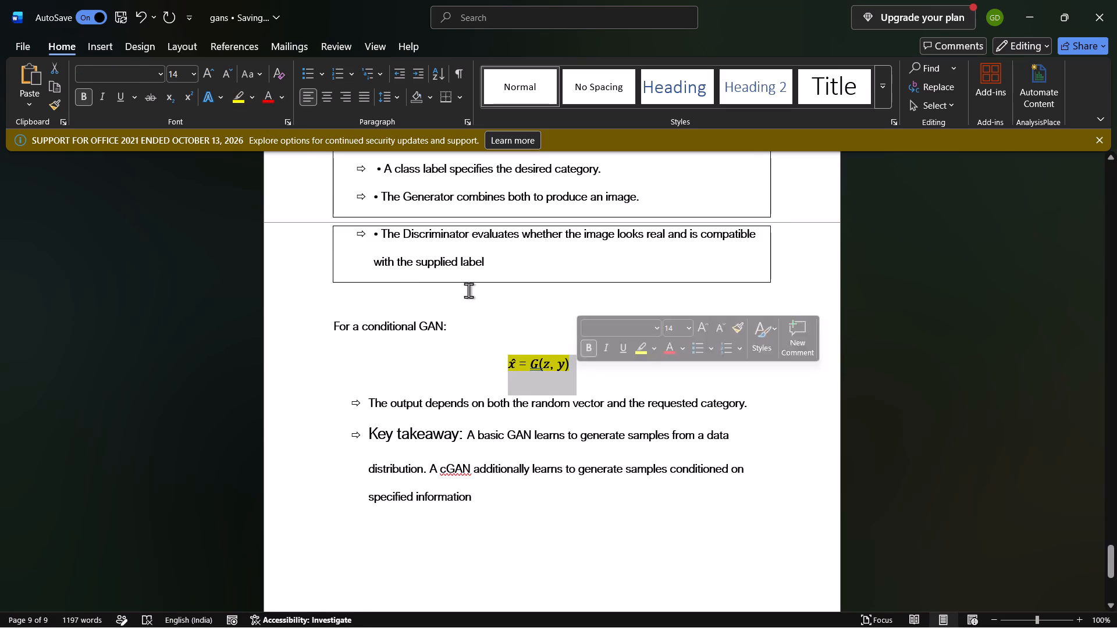
click(265, 95)
click(581, 507)
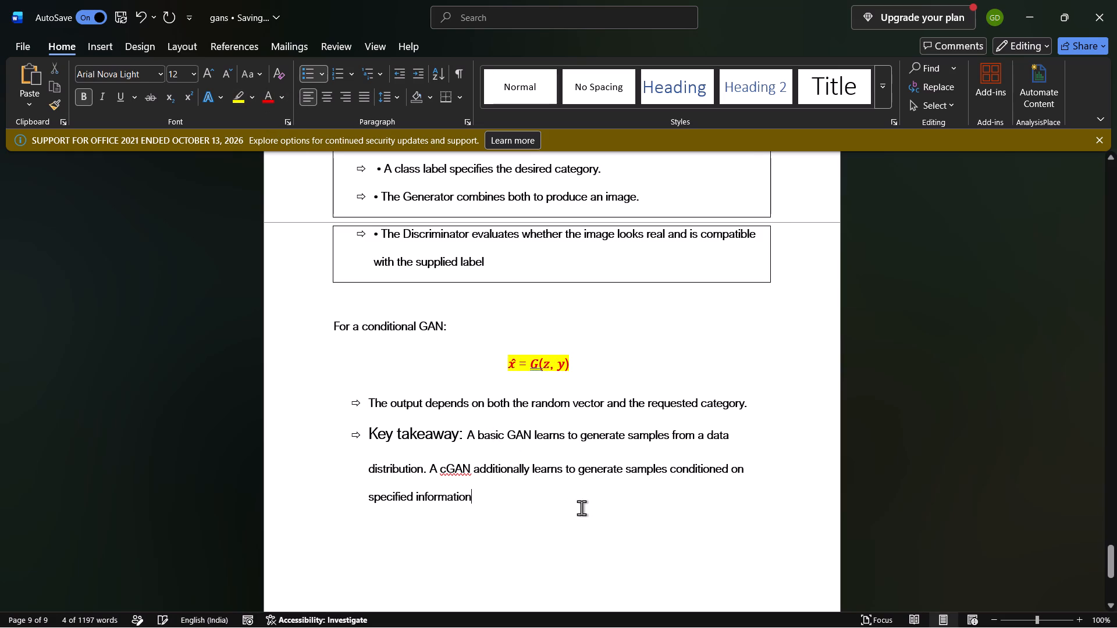
Reduce the "Key takeaway:" label in the second bullet to font size 12.
drag(327, 430, 742, 459)
click(742, 459)
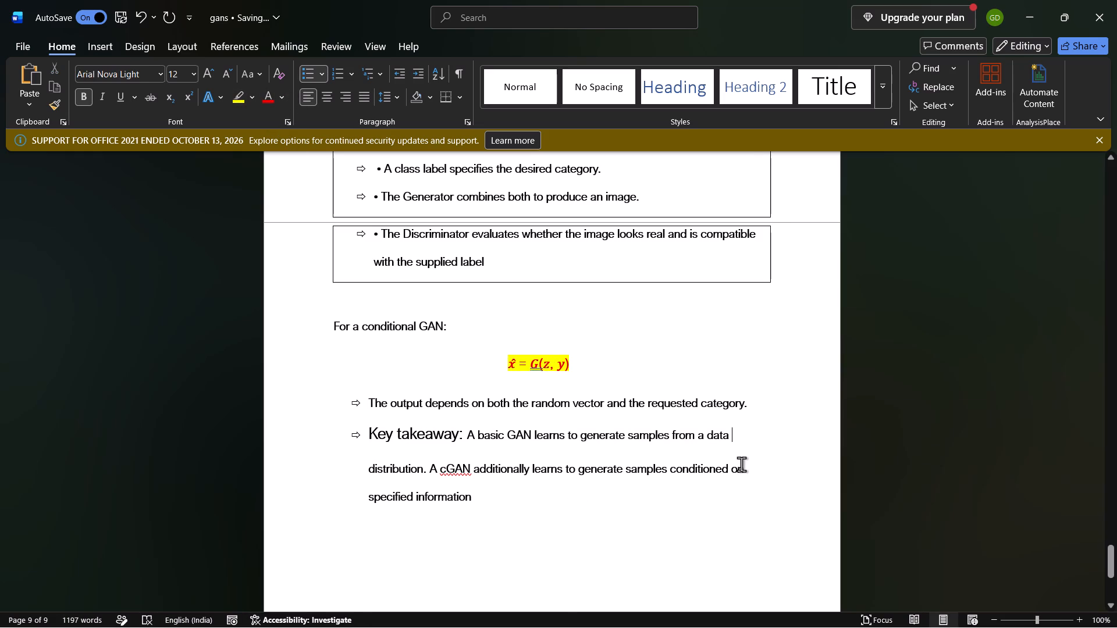
drag(368, 433, 460, 443)
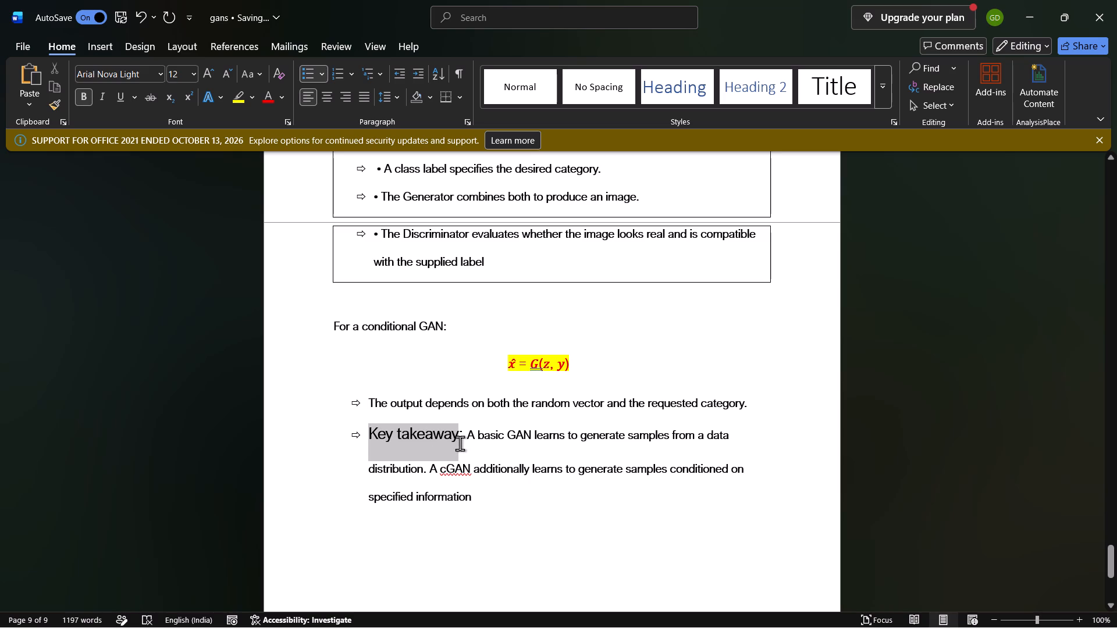
drag(460, 443, 463, 443)
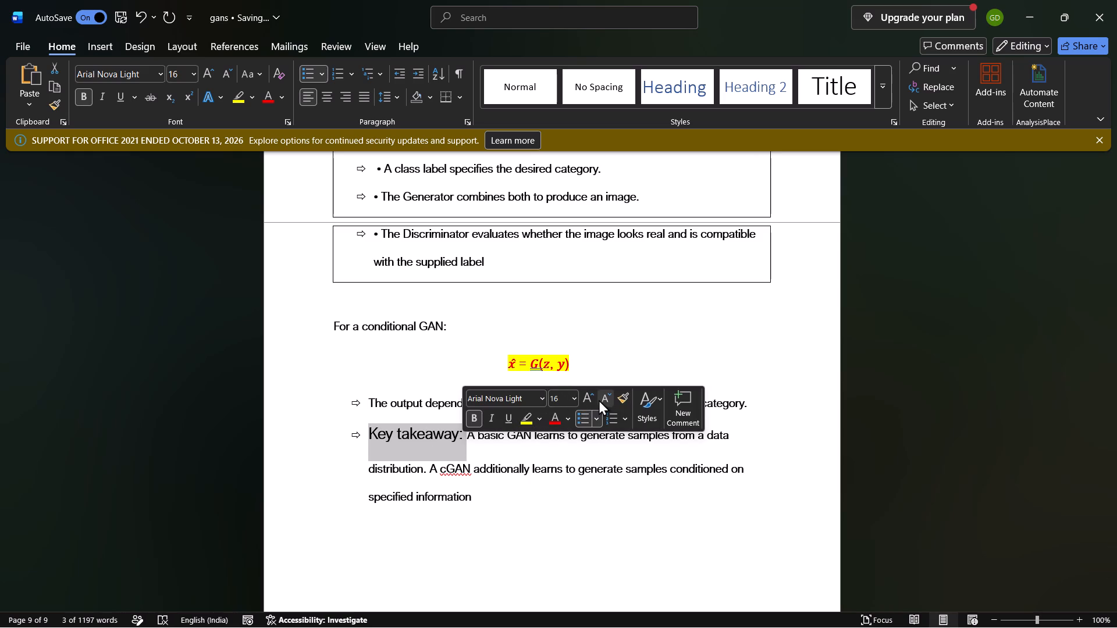
click(599, 399)
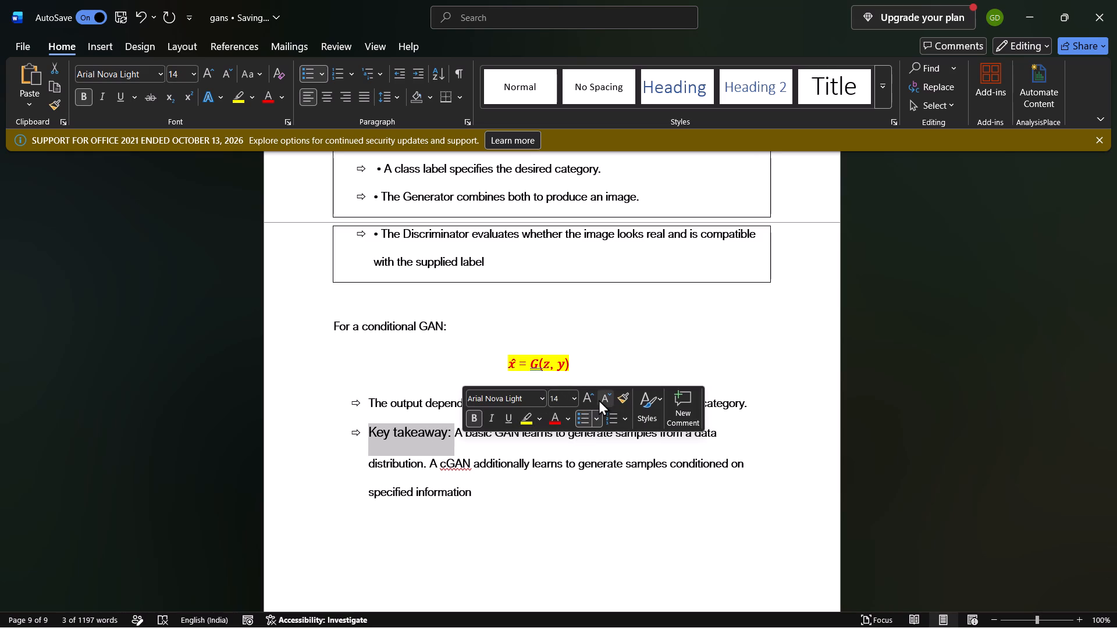
click(599, 399)
click(586, 544)
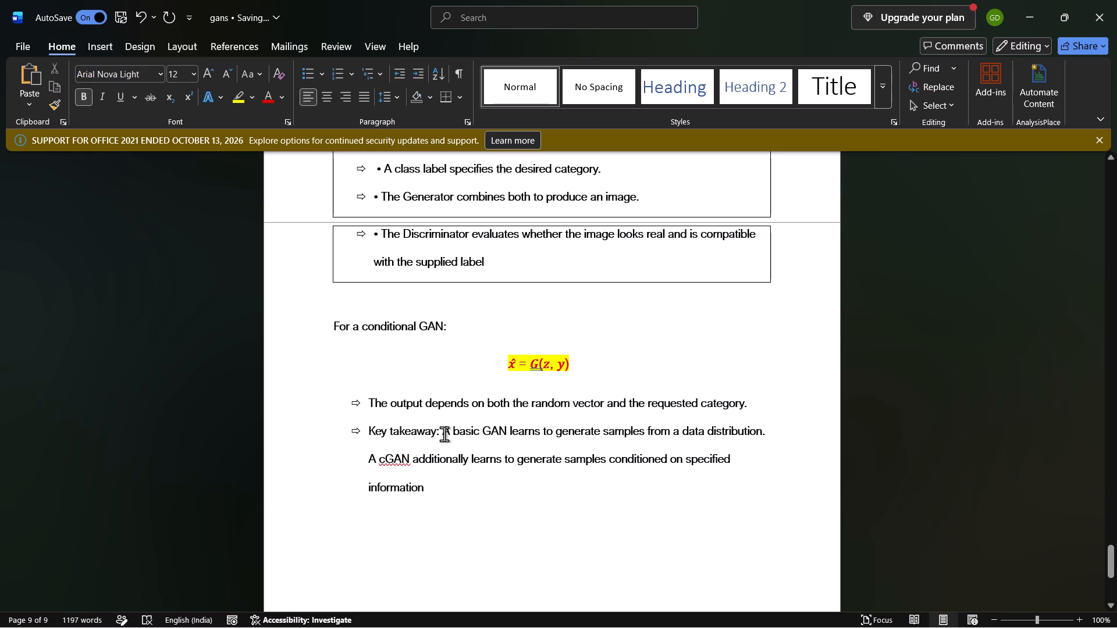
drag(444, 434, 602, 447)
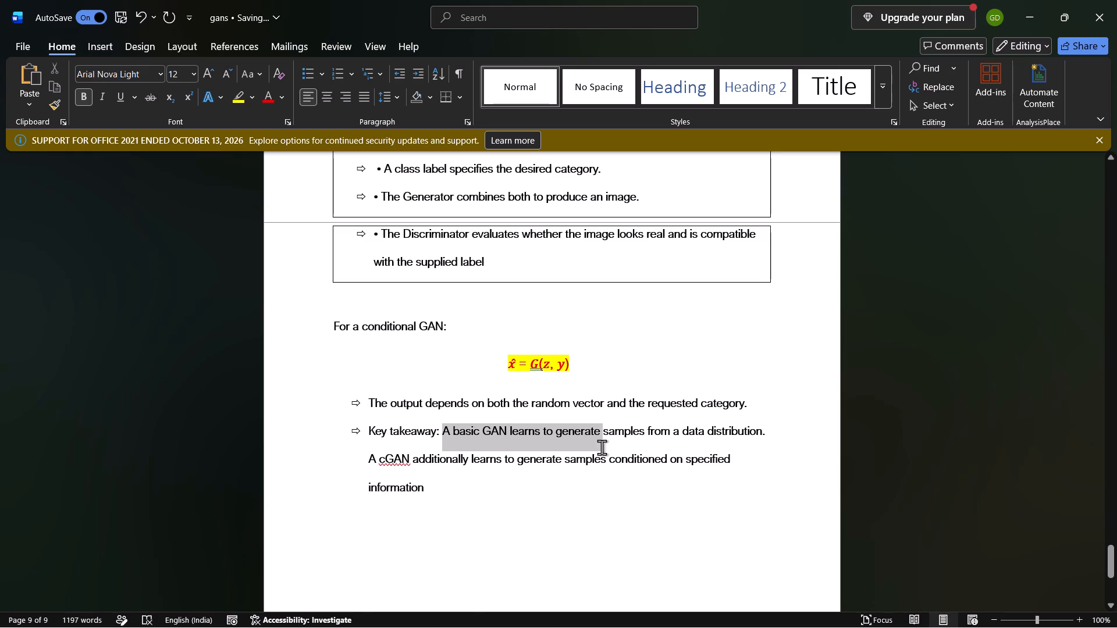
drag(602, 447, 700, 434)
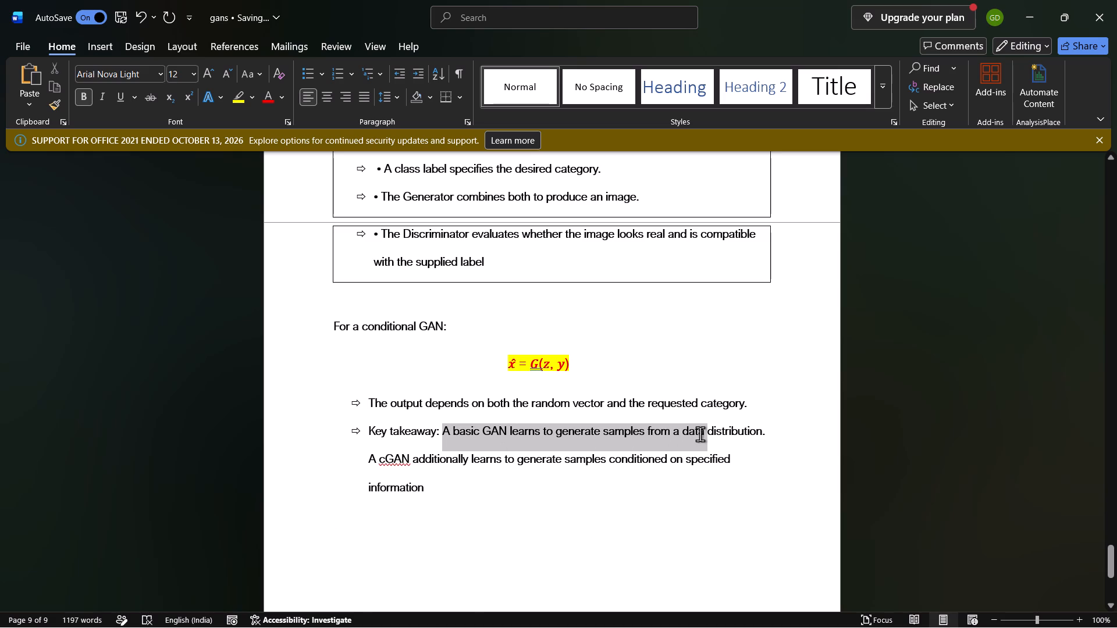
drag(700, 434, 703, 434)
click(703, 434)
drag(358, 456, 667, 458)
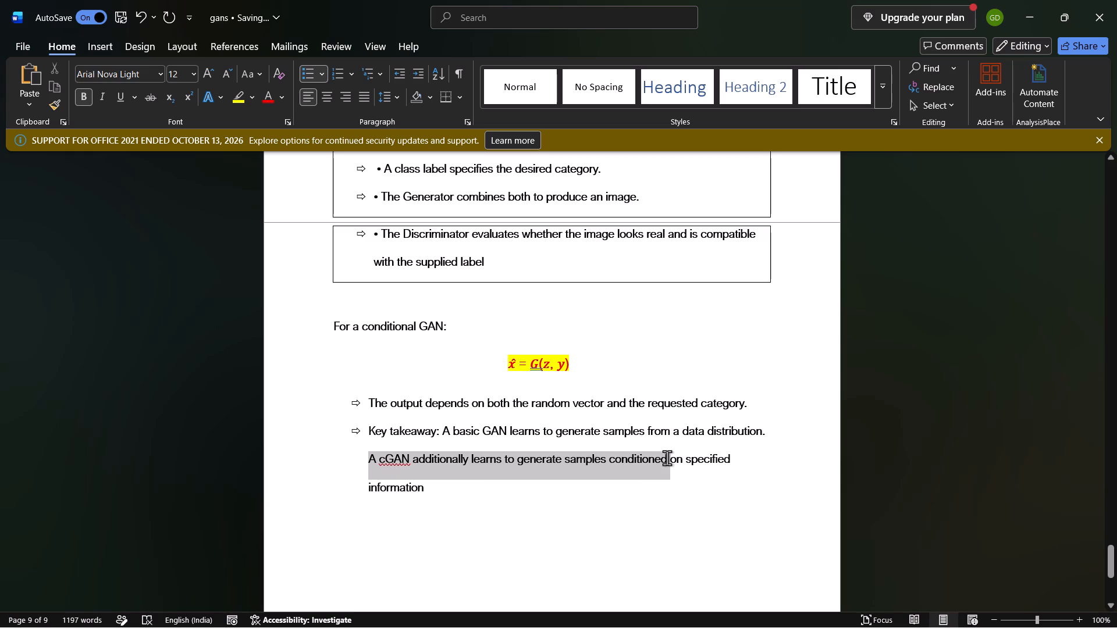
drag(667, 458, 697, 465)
Copy the PDF heading "2. Limitations of Unconditional GANs" onto the empty line below the bulleted list in the gans document.
alt+click(494, 611)
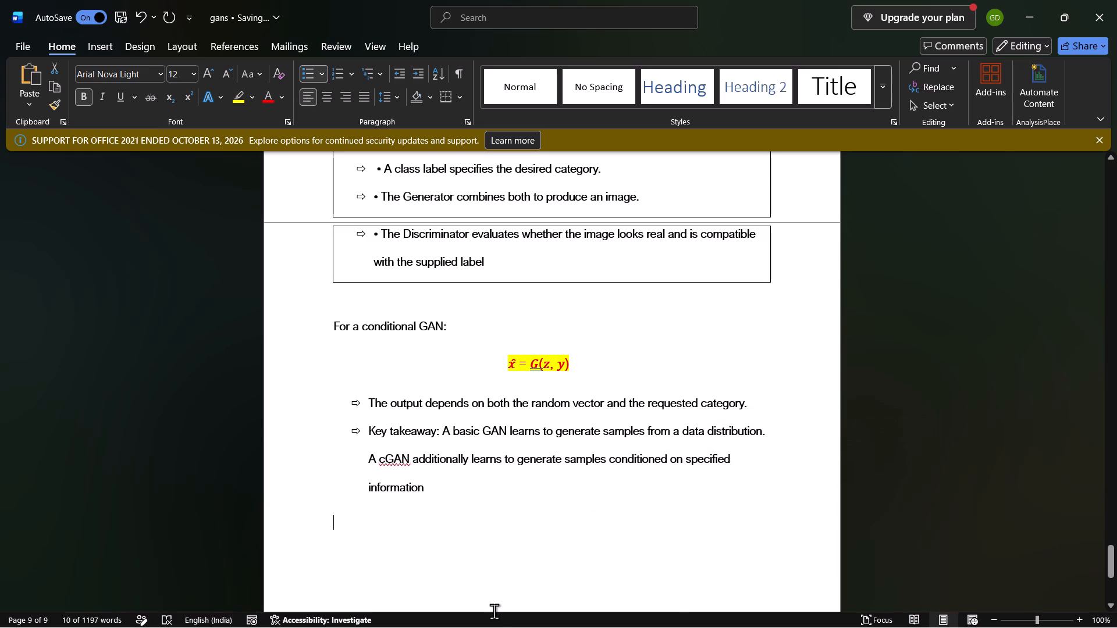
key(alt+Tab)
middle_drag(448, 511, 452, 522)
middle_click(467, 570)
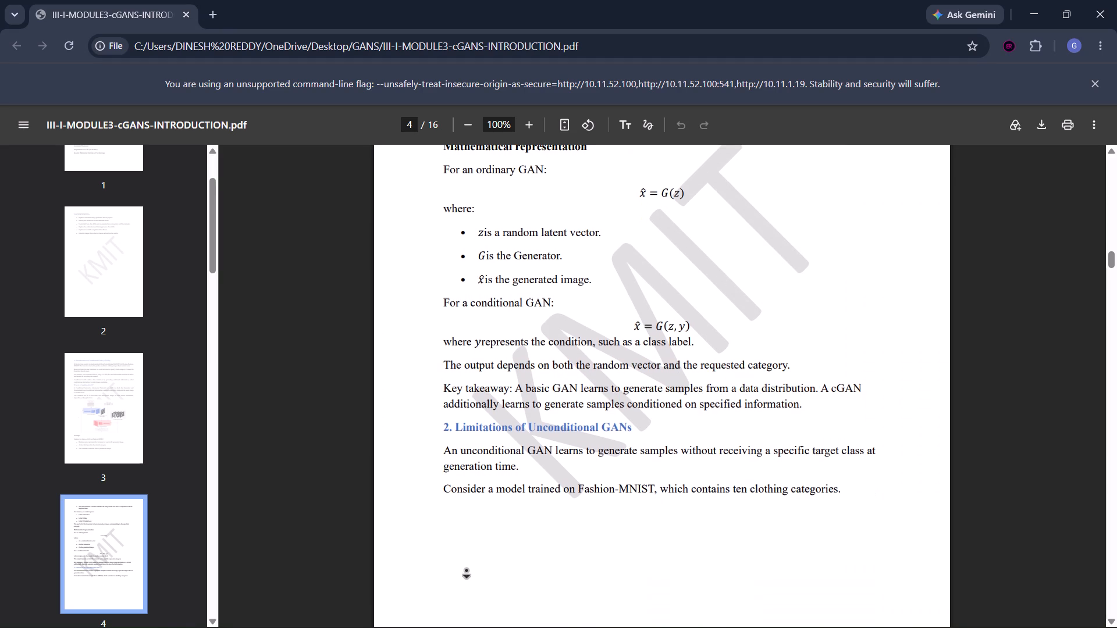
scroll(465, 549, down, 1)
middle_click(465, 549)
middle_click(475, 594)
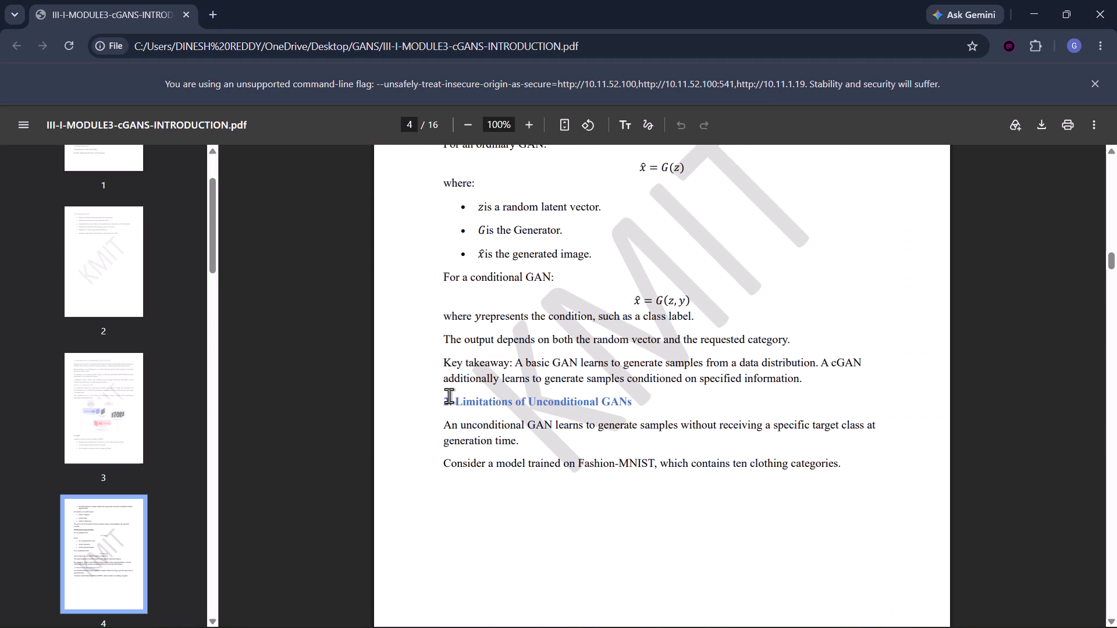
drag(442, 395, 632, 399)
key(ctrl+c)
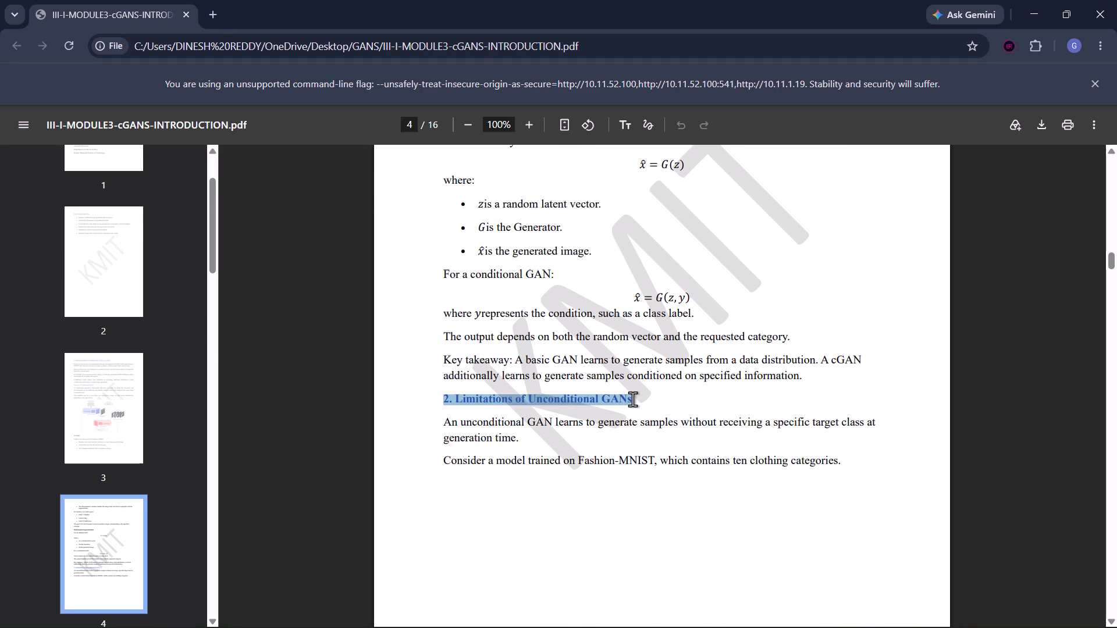
key(alt+Tab)
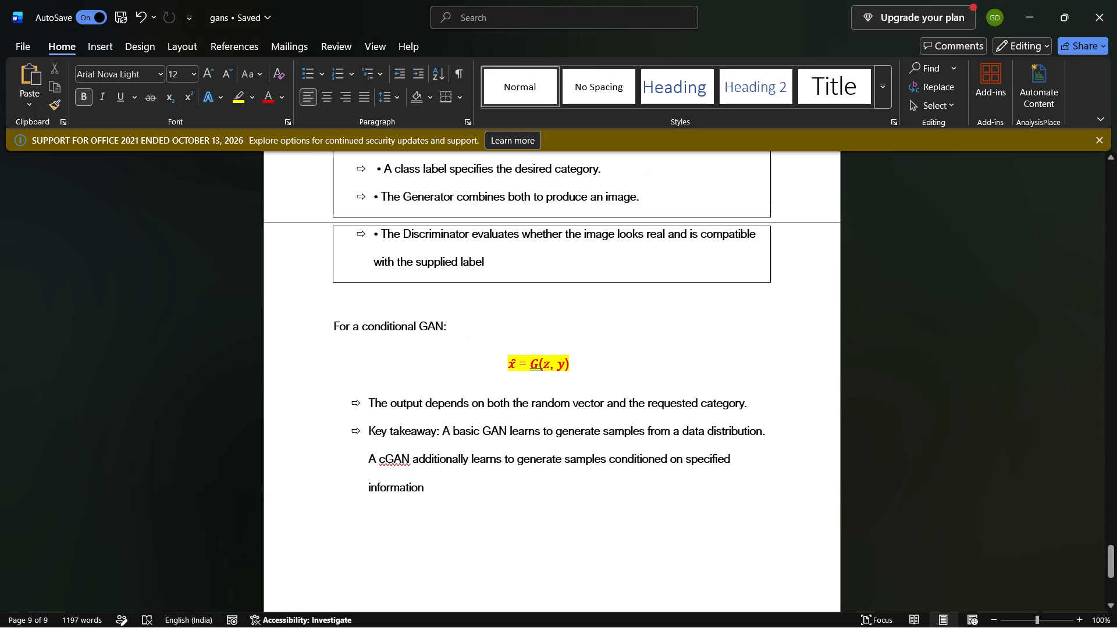
key(ctrl+v)
key(space)
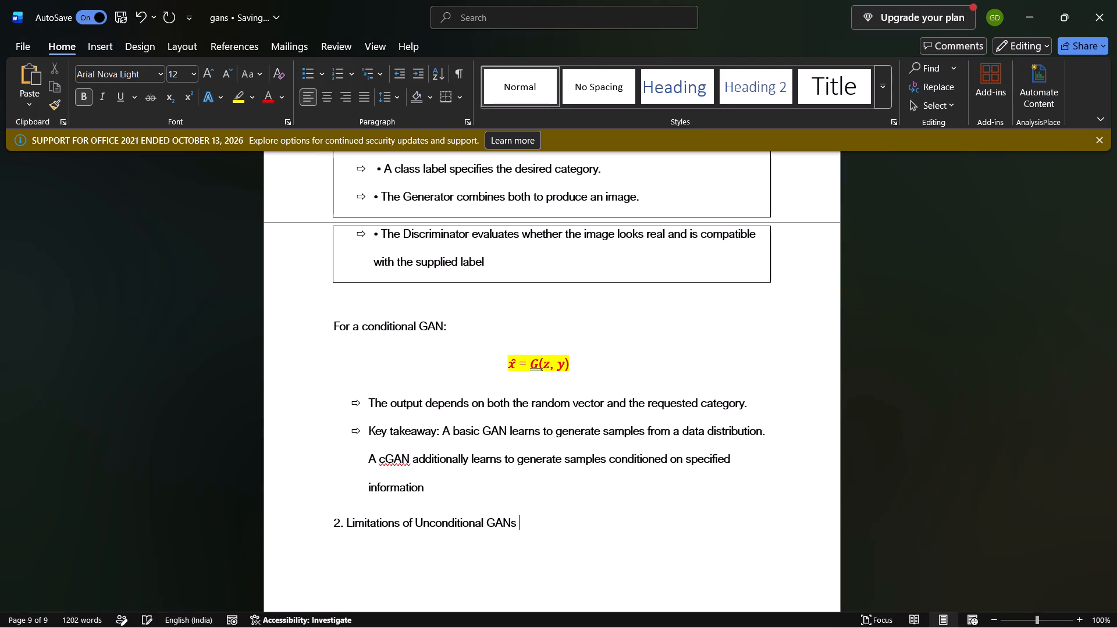
Switch to the cGANs introduction PDF and read the opening paragraph of "2. Limitations of Unconditional GANs".
key(alt+Tab)
click(494, 452)
drag(439, 417, 441, 417)
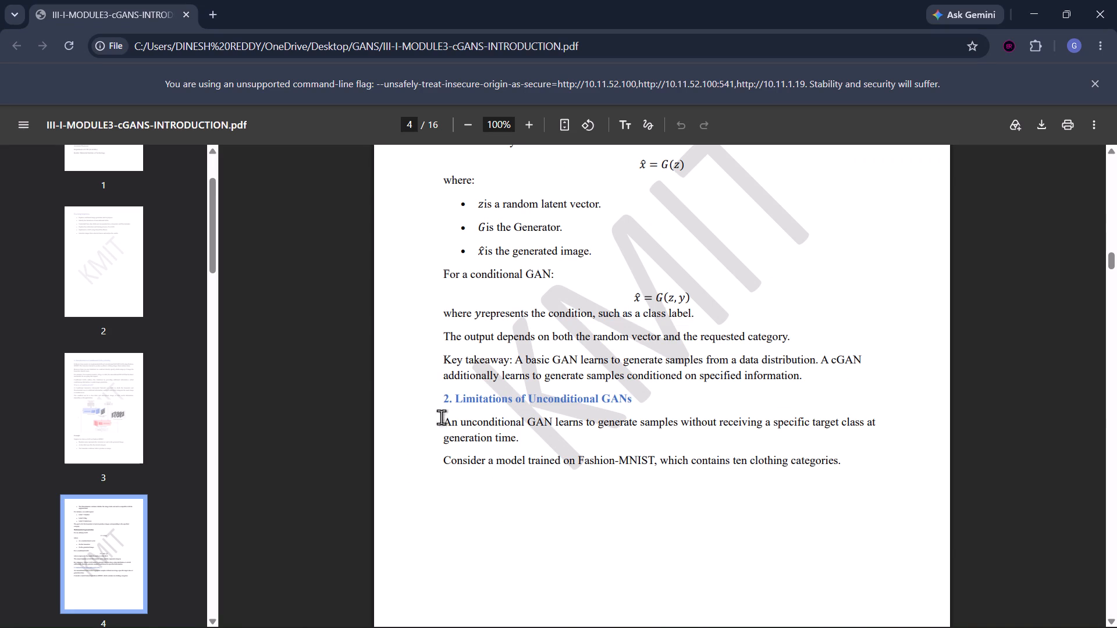
drag(441, 417, 686, 423)
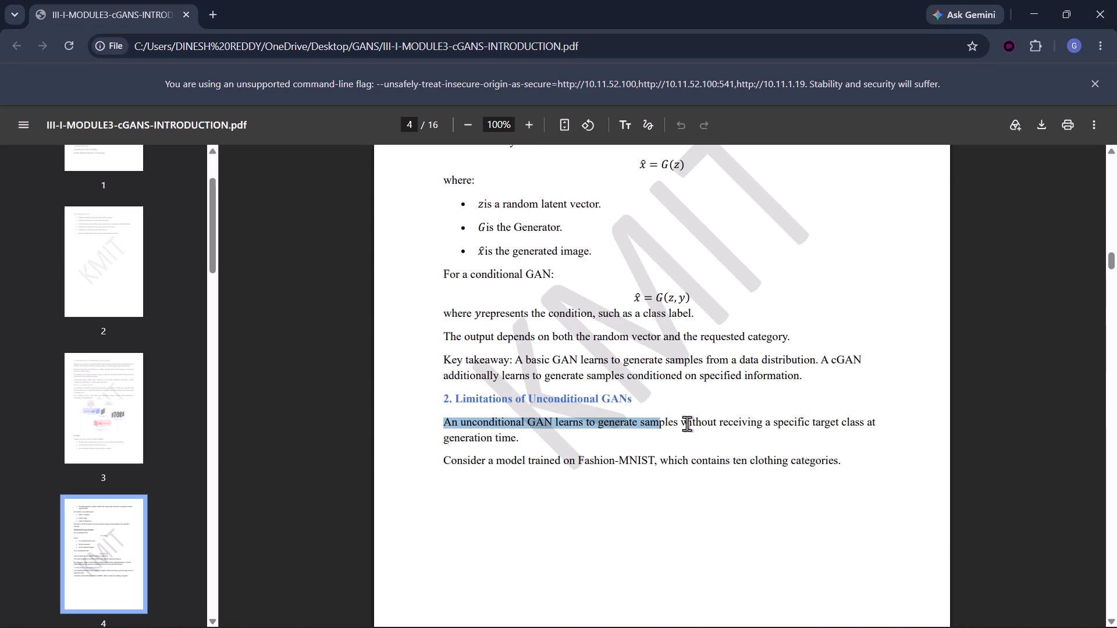
drag(686, 423, 760, 444)
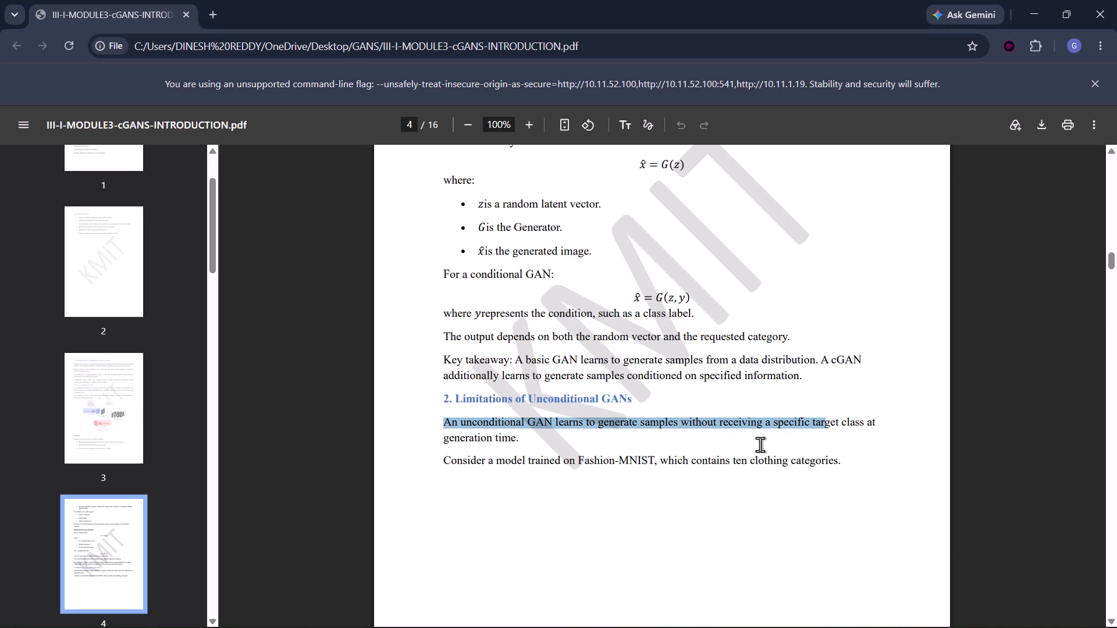
drag(760, 444, 514, 447)
click(514, 447)
Examine the Fashion-MNIST category figure and read the paragraph beneath it about requesting a particular clothing category.
middle_drag(532, 493, 538, 506)
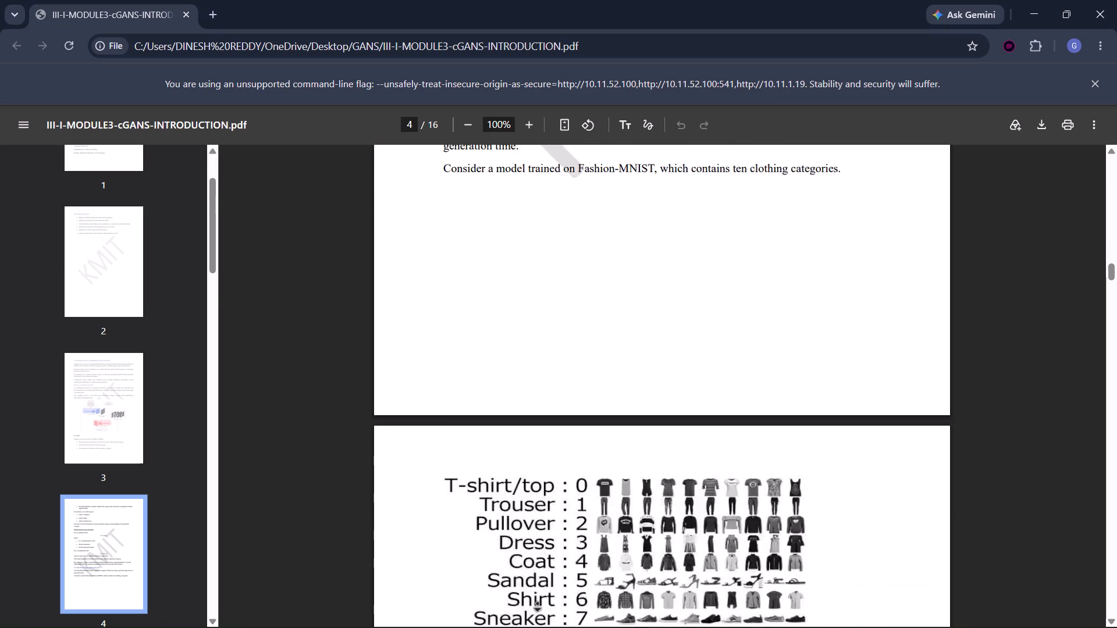
middle_click(538, 604)
middle_click(518, 562)
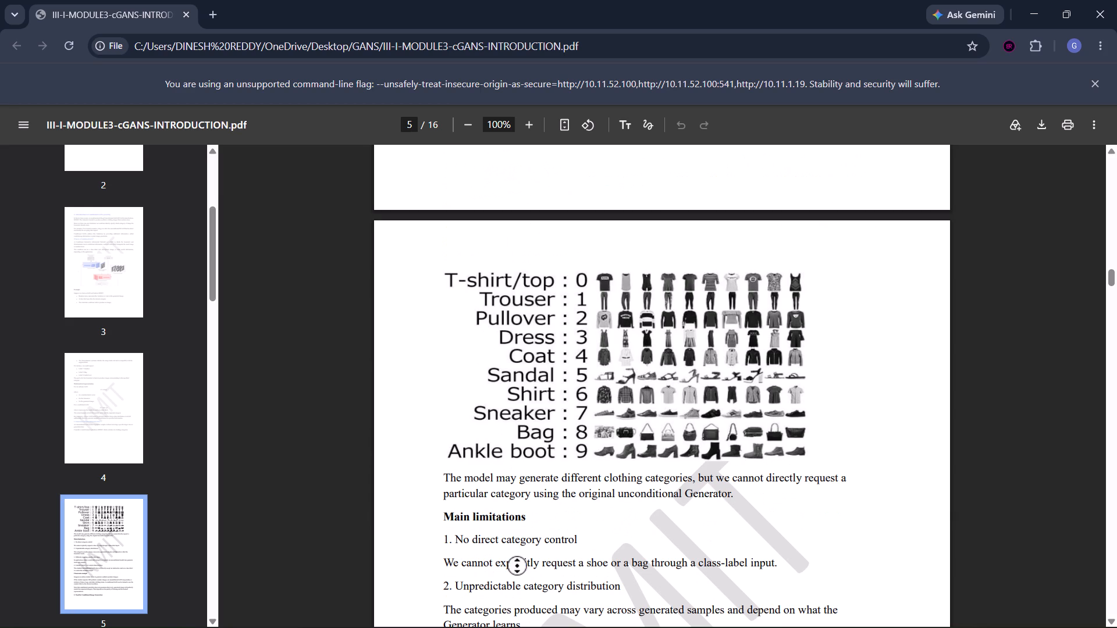
middle_click(517, 565)
drag(518, 483, 686, 478)
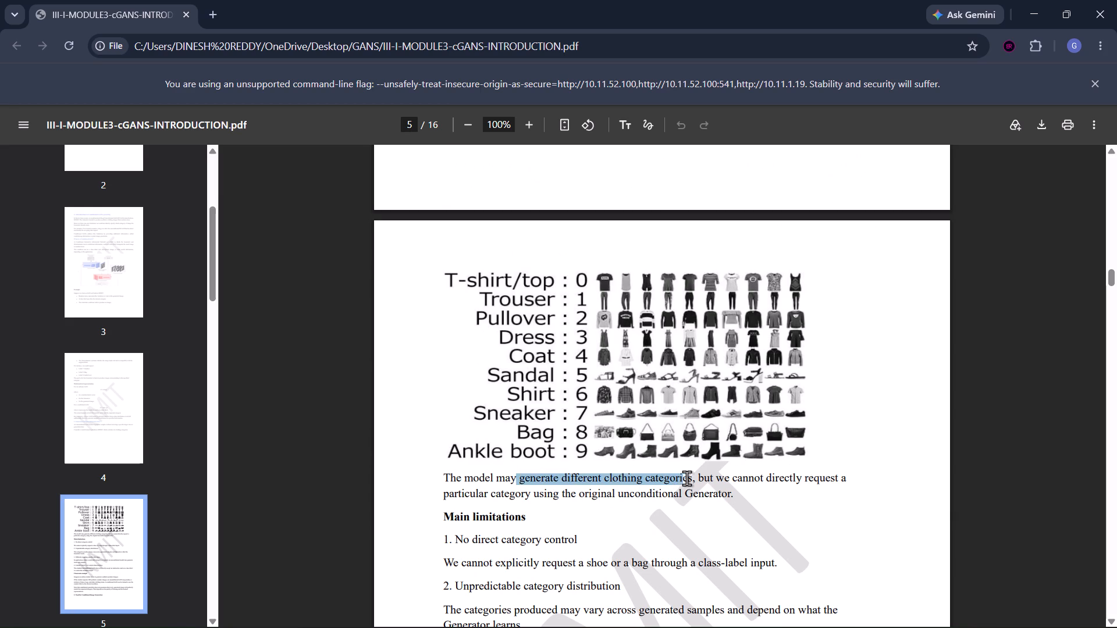
drag(686, 478, 691, 479)
click(691, 479)
drag(697, 481, 868, 481)
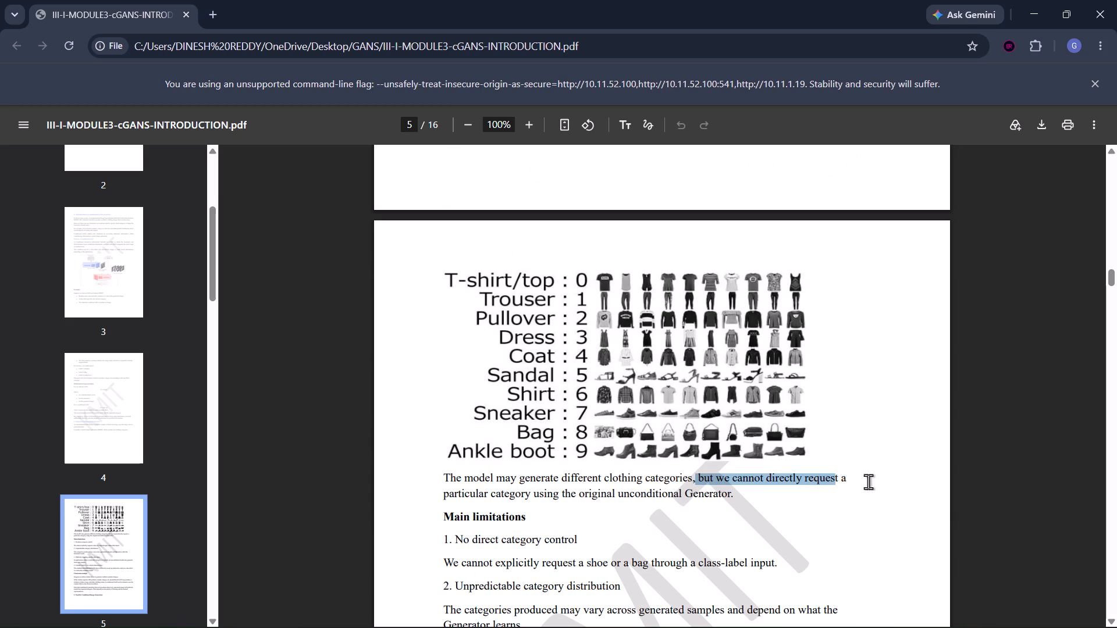
drag(868, 481, 728, 476)
click(728, 476)
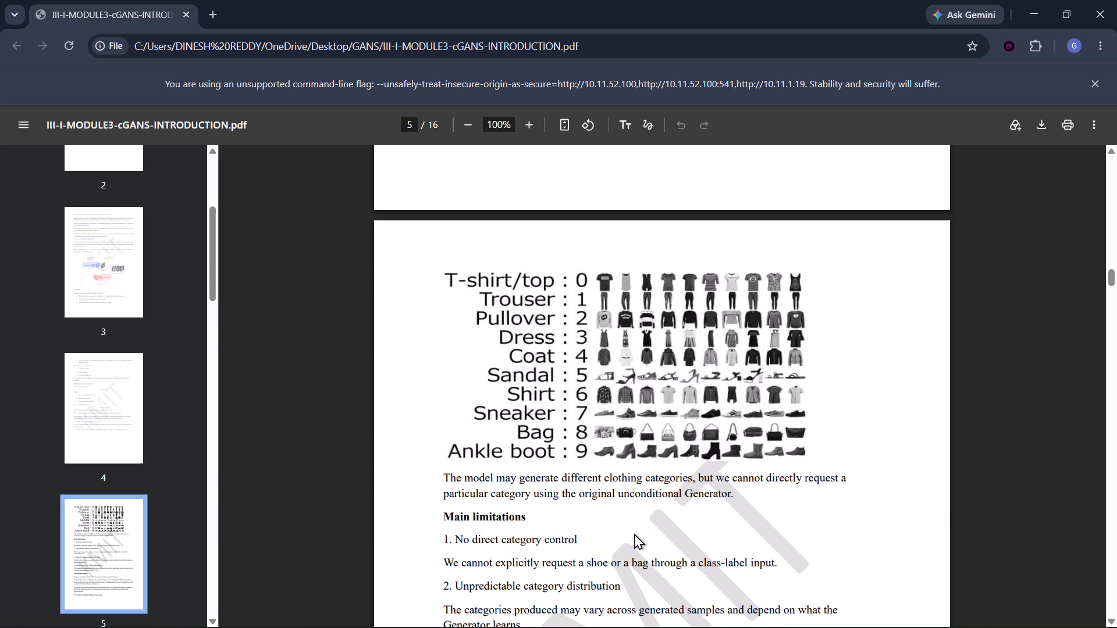
Read limitations 1 and 2 under "Main limitations", on direct category control and unpredictable category distribution.
middle_click(634, 533)
middle_click(634, 583)
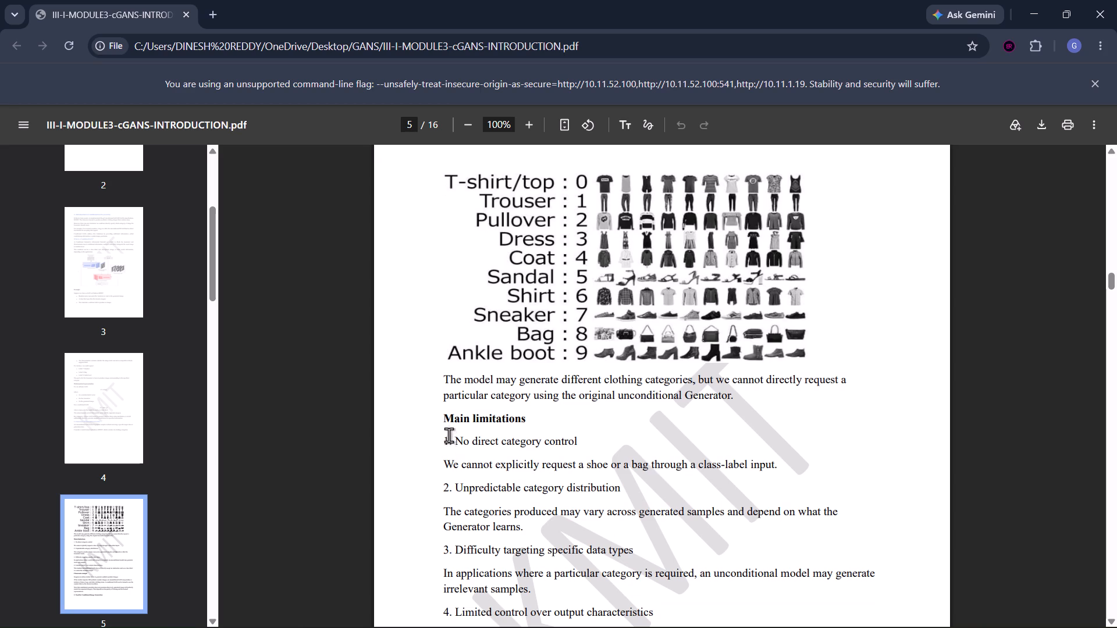
drag(442, 419, 549, 416)
click(549, 416)
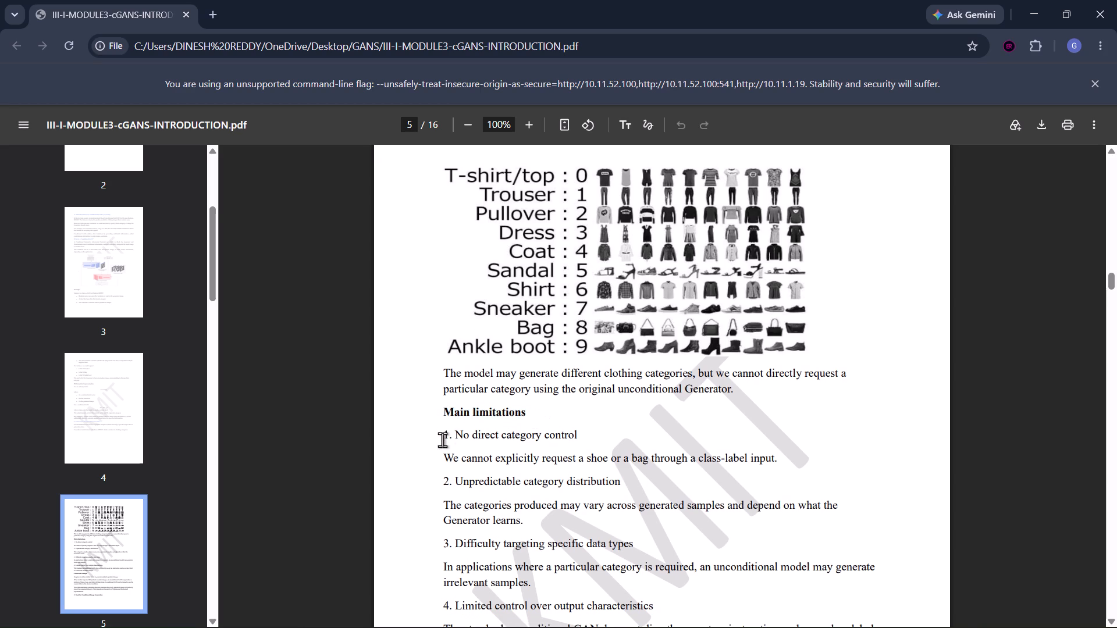
drag(442, 440, 570, 443)
click(570, 443)
drag(439, 459, 590, 469)
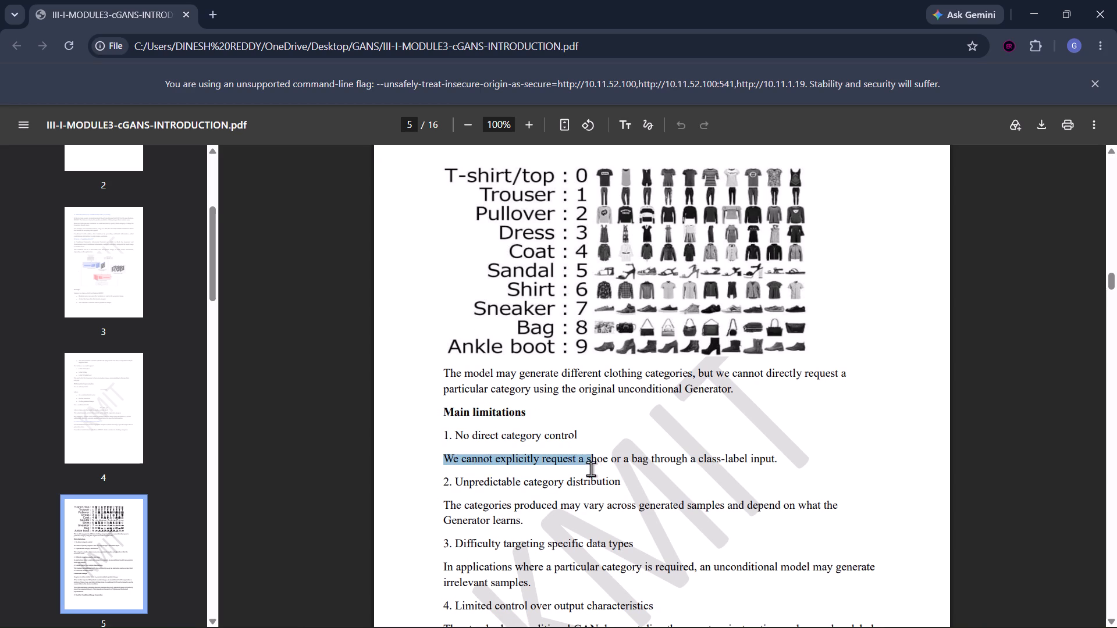
drag(590, 469, 788, 462)
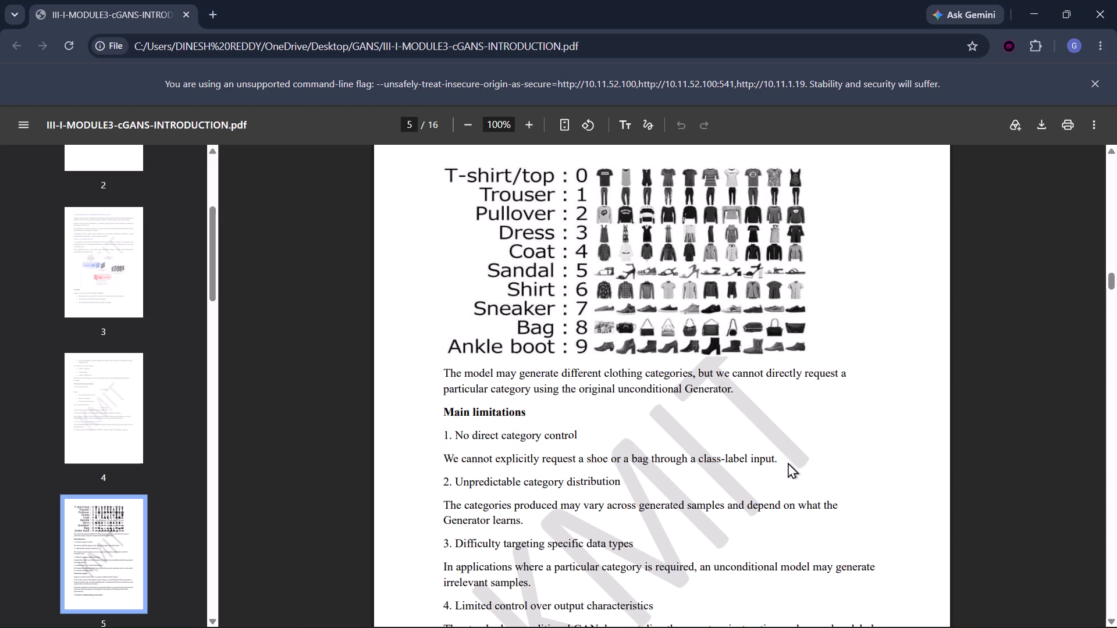
click(788, 462)
drag(457, 490, 651, 489)
click(651, 489)
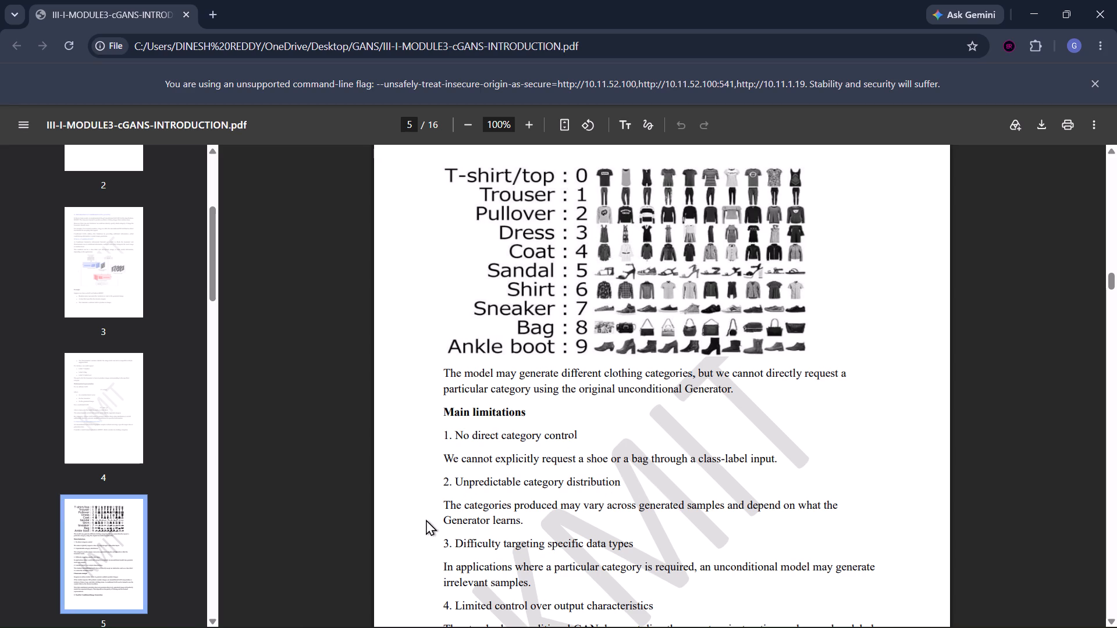
drag(444, 506, 755, 502)
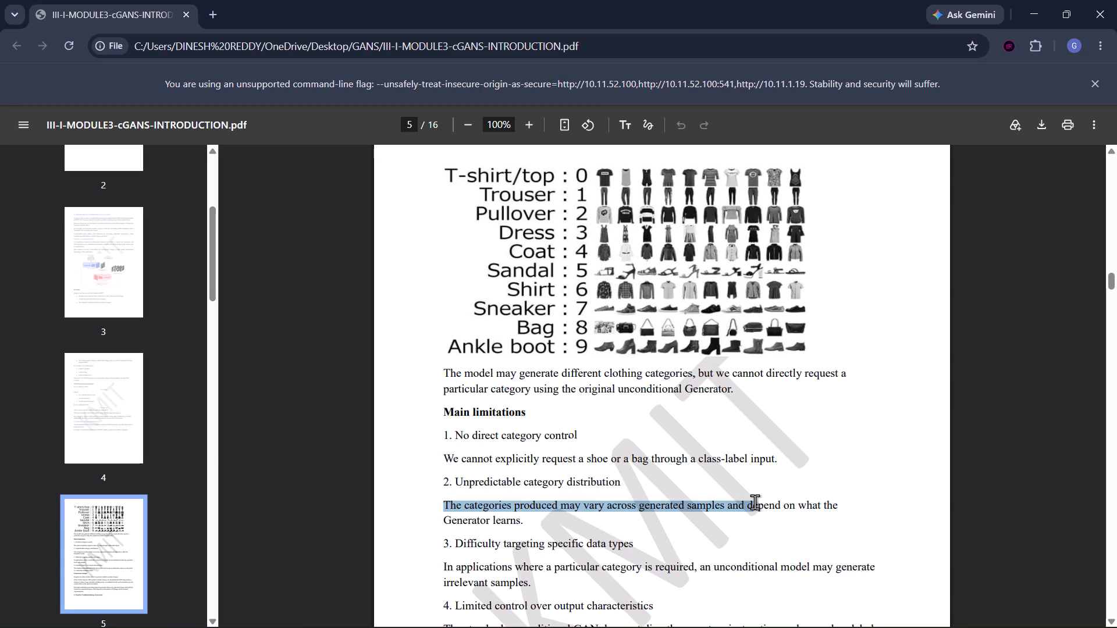
drag(755, 502, 791, 501)
click(791, 501)
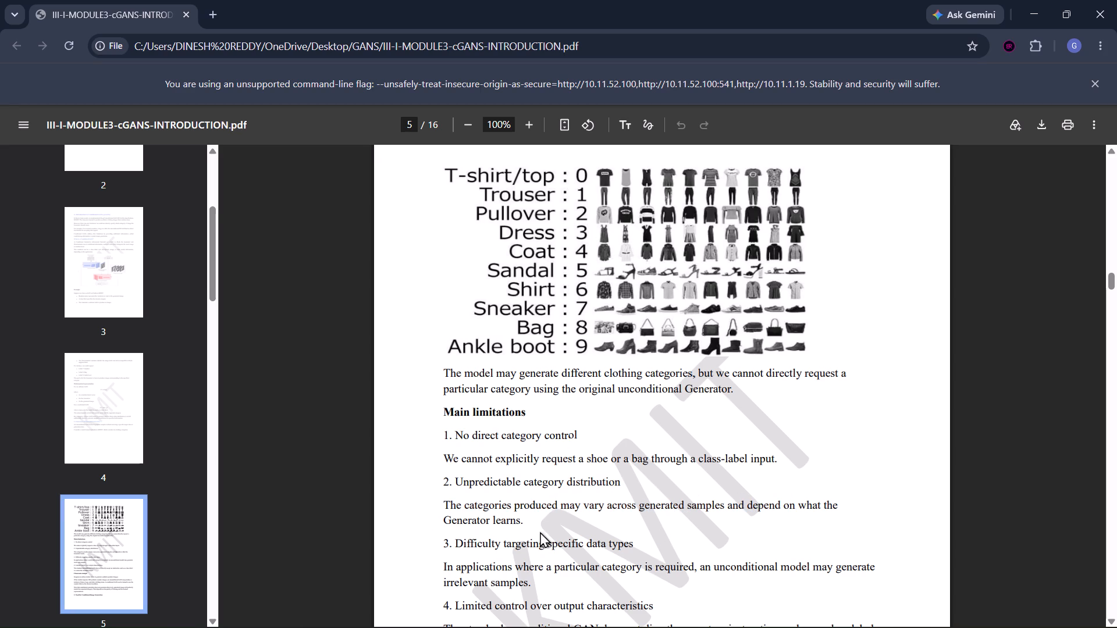
click(461, 486)
drag(440, 510, 762, 527)
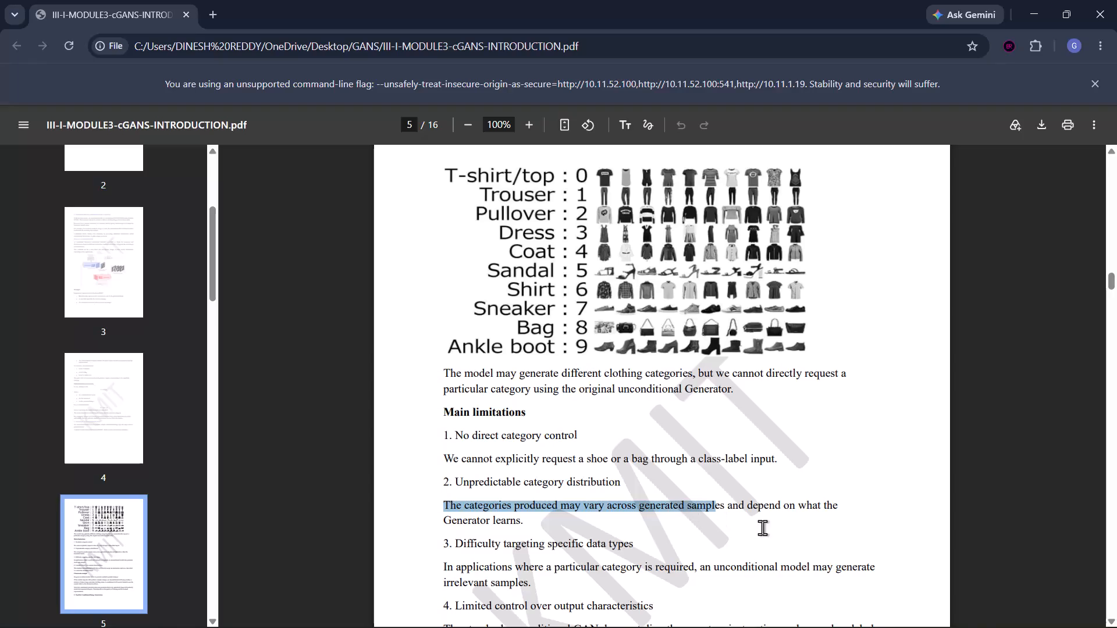
drag(762, 527, 551, 538)
click(549, 533)
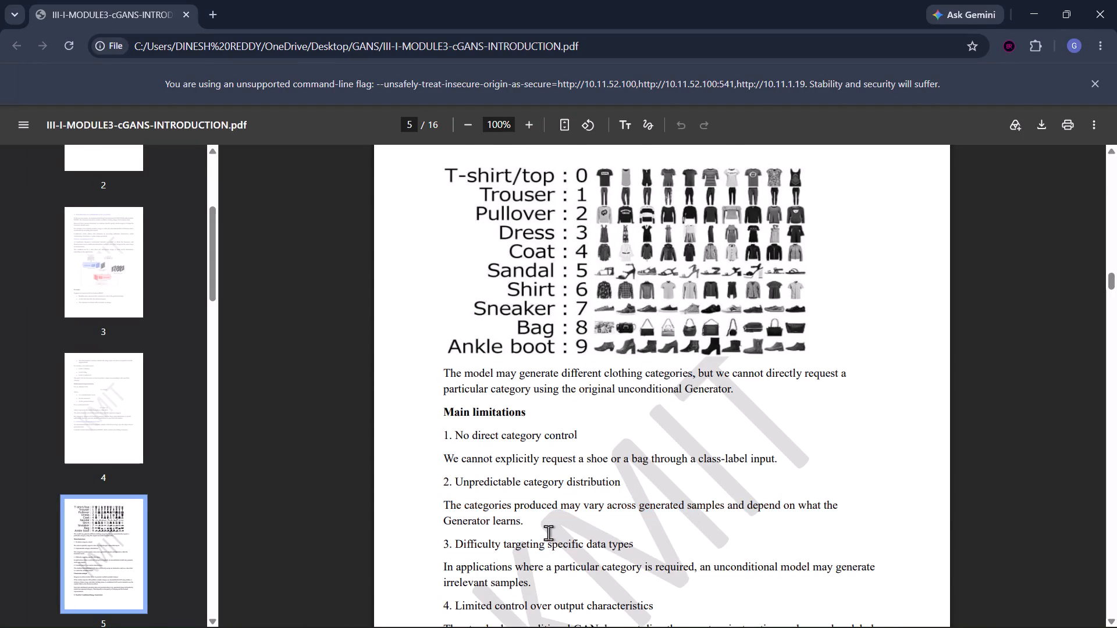
Read limitations 3 and 4, on targeting specific data types and output control, and skim through to "3. Need for Conditional Image Generation".
scroll(548, 533, down, 1)
middle_drag(548, 533, 552, 540)
middle_drag(560, 551, 565, 531)
middle_drag(584, 420, 584, 401)
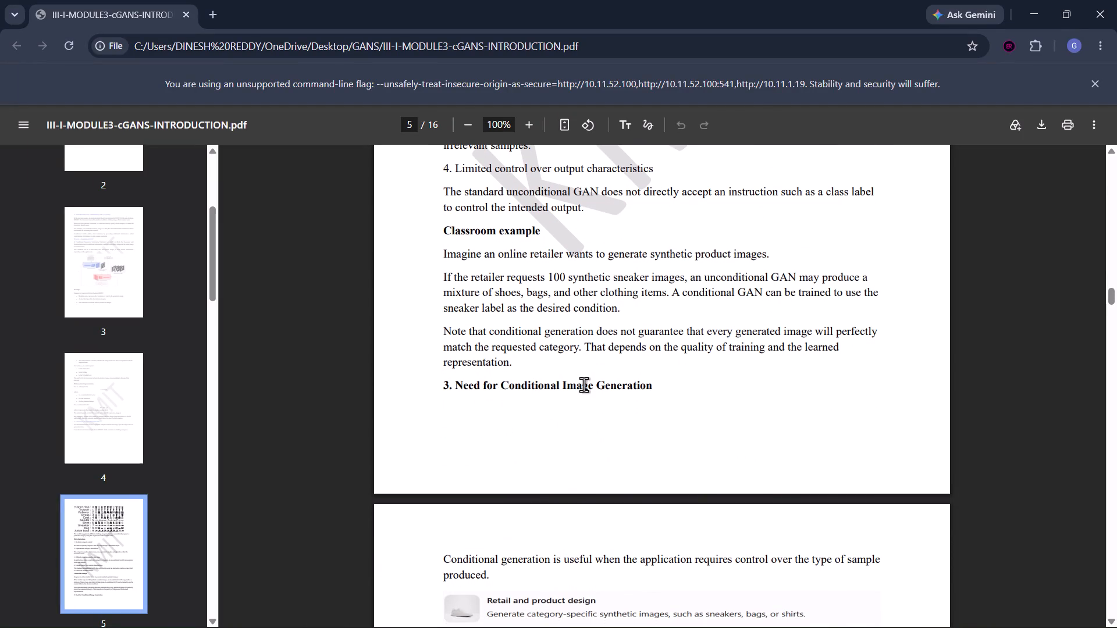
middle_click(583, 311)
middle_click(583, 197)
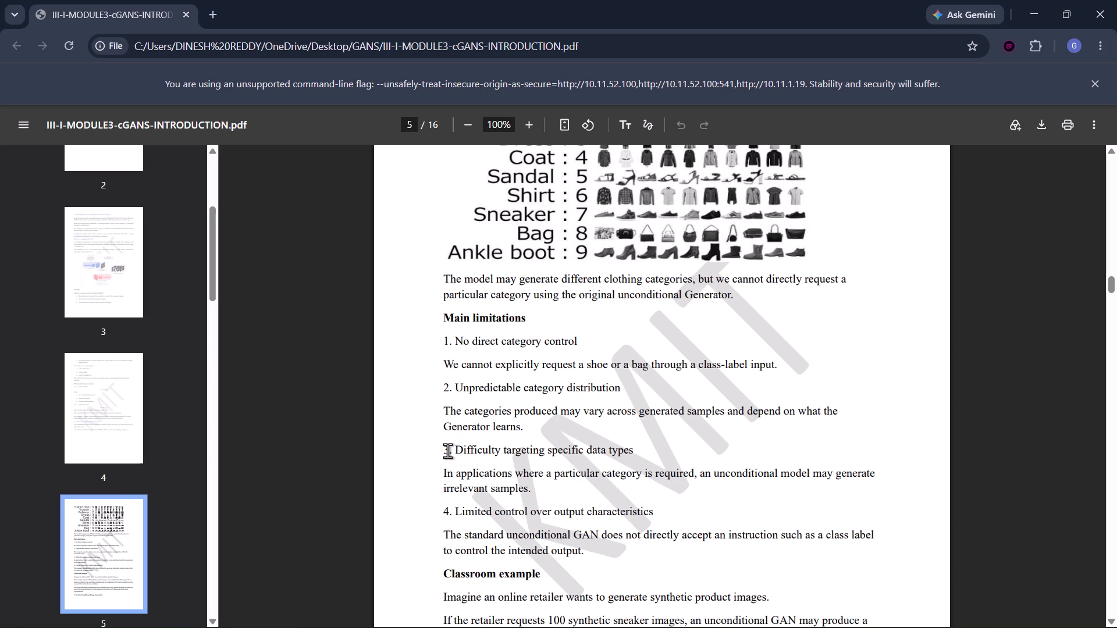
drag(445, 476, 501, 477)
drag(501, 477, 906, 478)
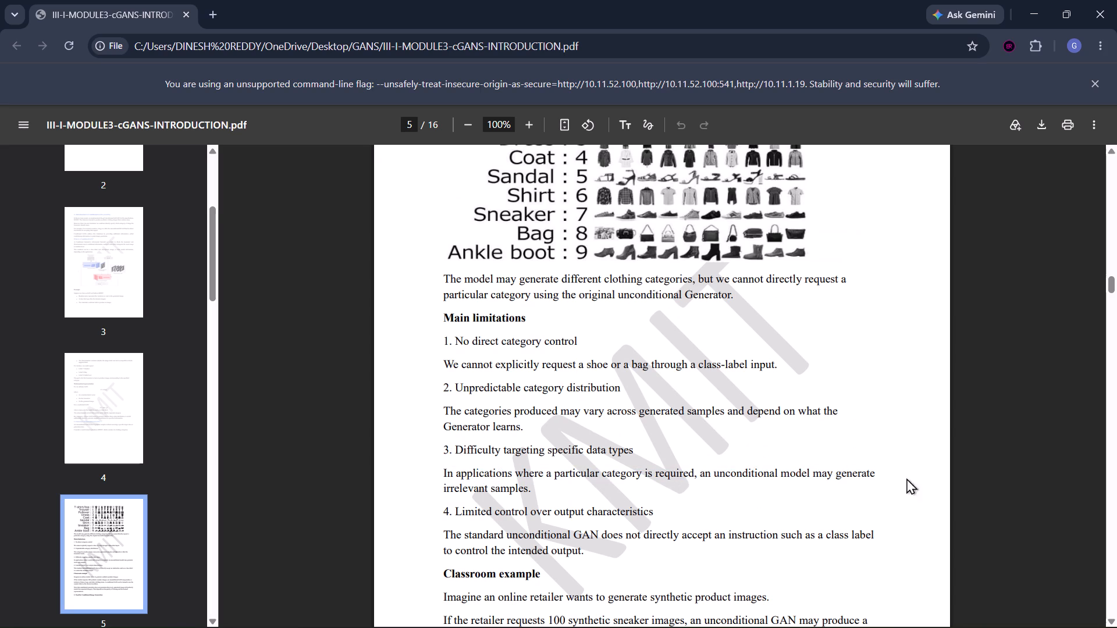
click(906, 478)
drag(429, 501, 685, 521)
click(685, 521)
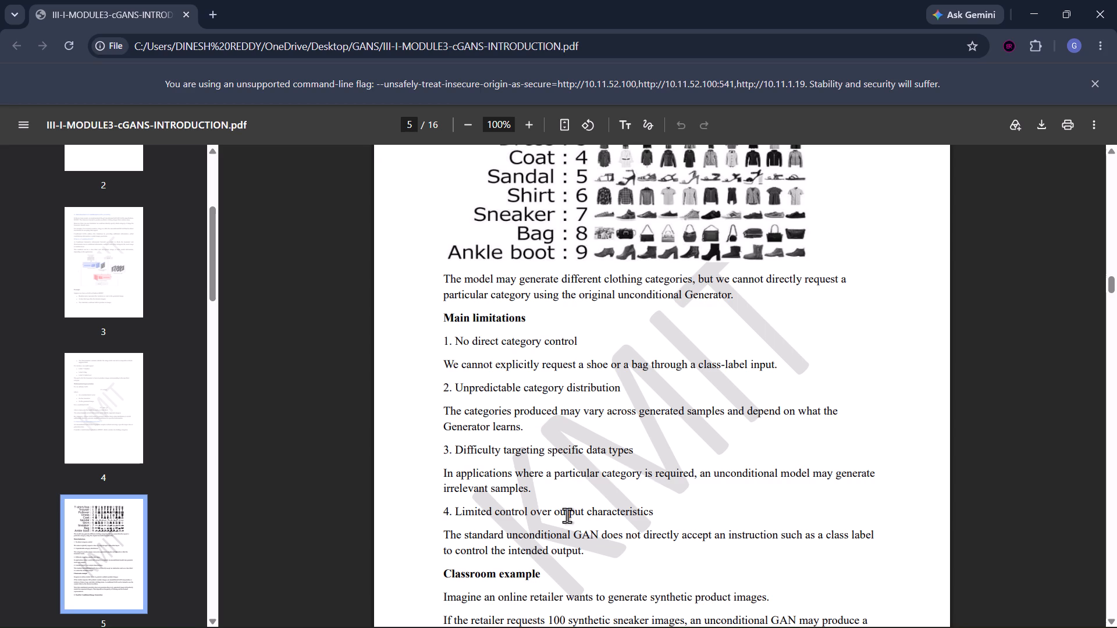
middle_click(567, 515)
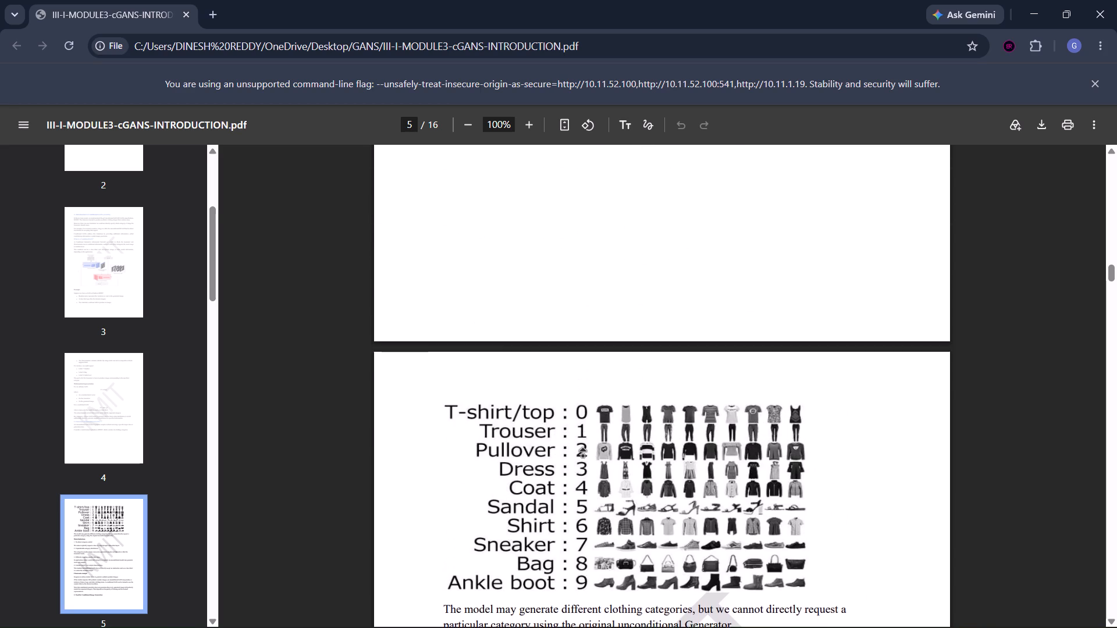
middle_click(583, 457)
middle_click(587, 503)
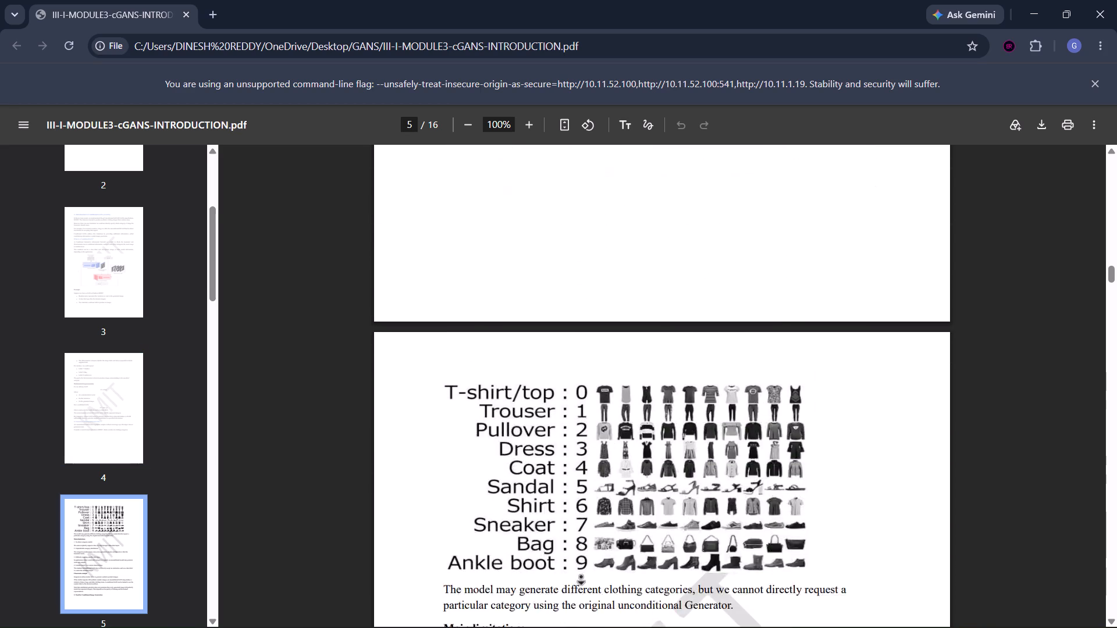
middle_click(581, 577)
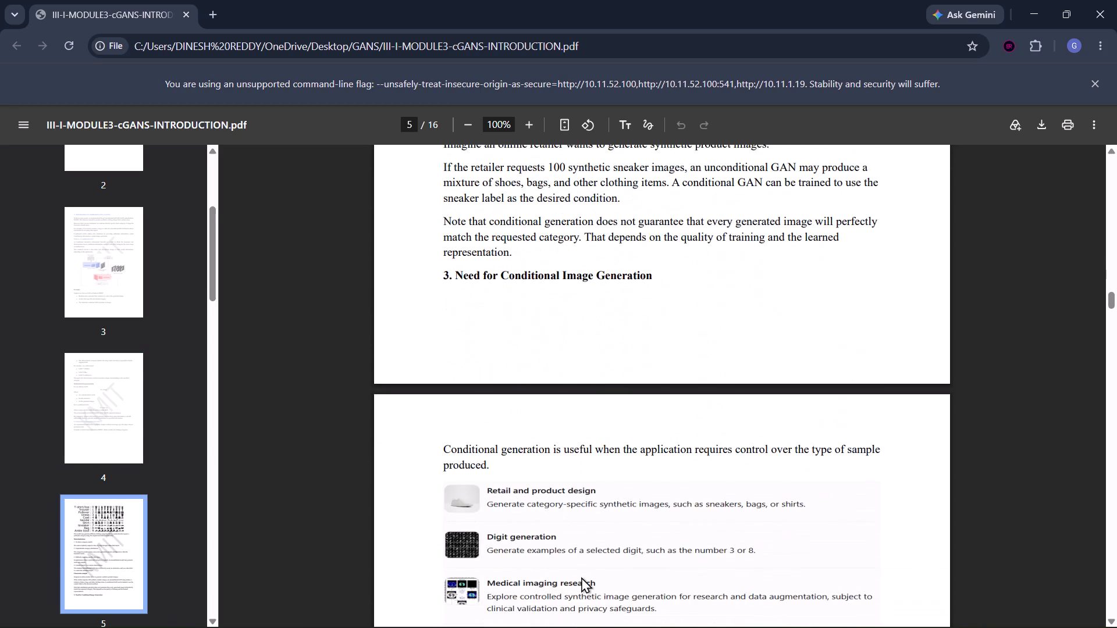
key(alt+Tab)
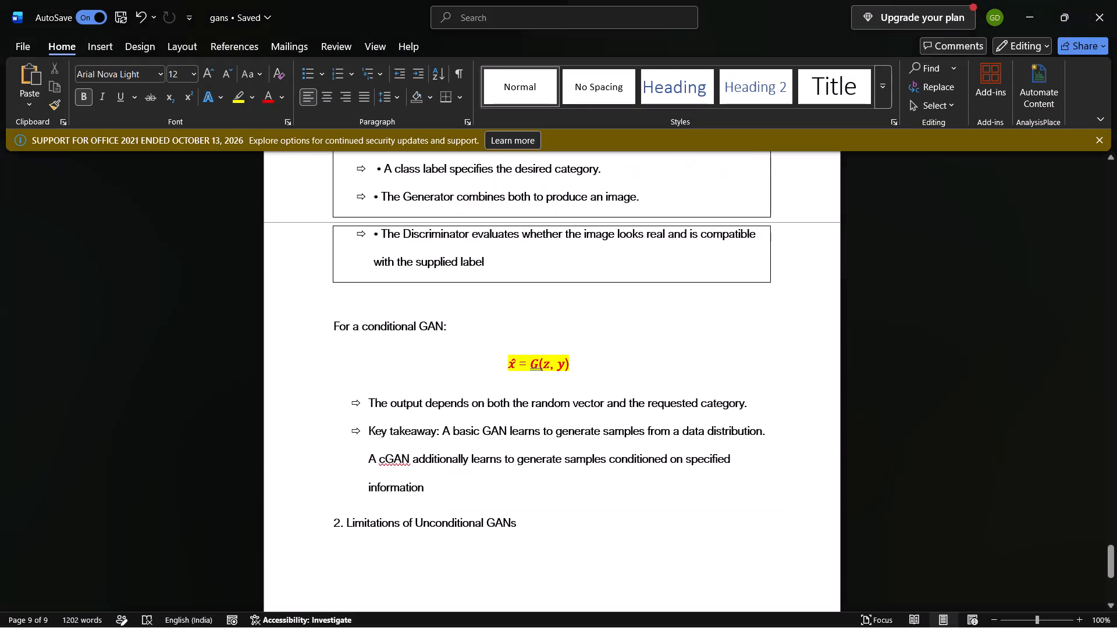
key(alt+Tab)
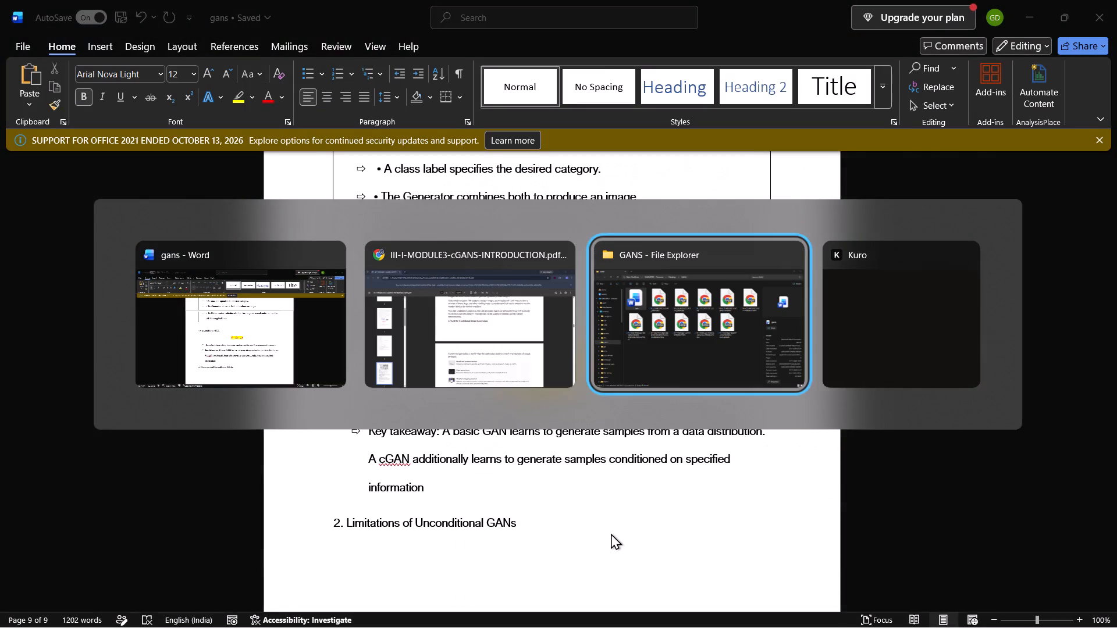